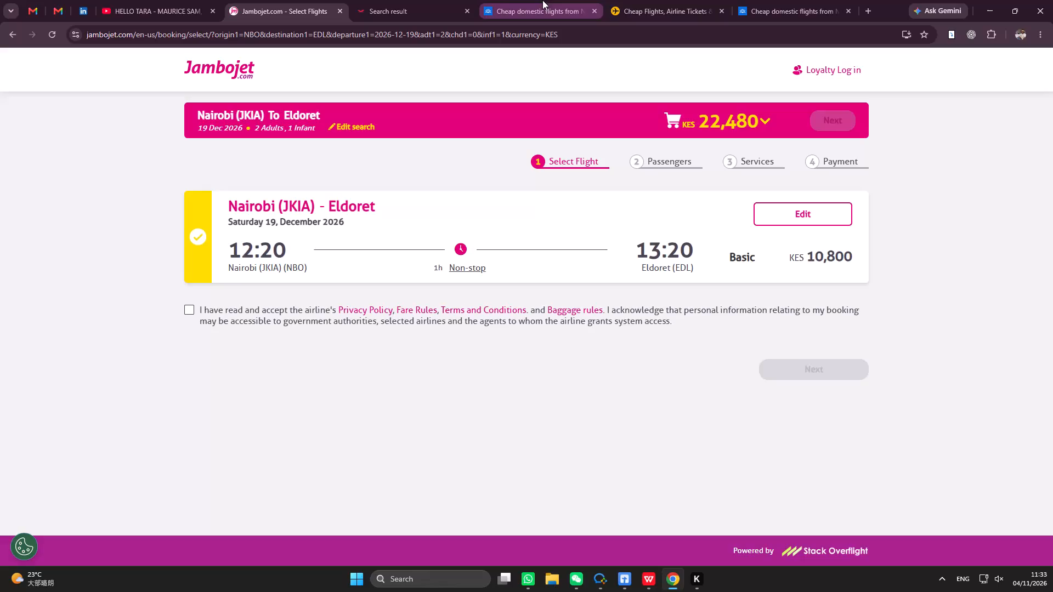
# Minimize the browser window with the Jambojet booking to return to the DISPATCH FORM LINE WISE spreadsheet.
pyautogui.click(990, 12)
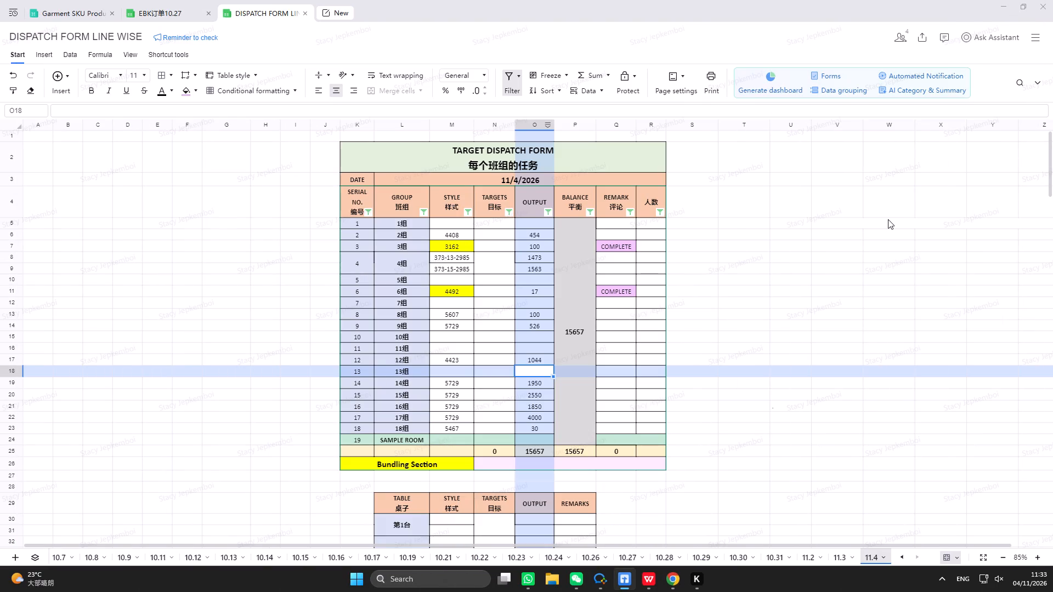
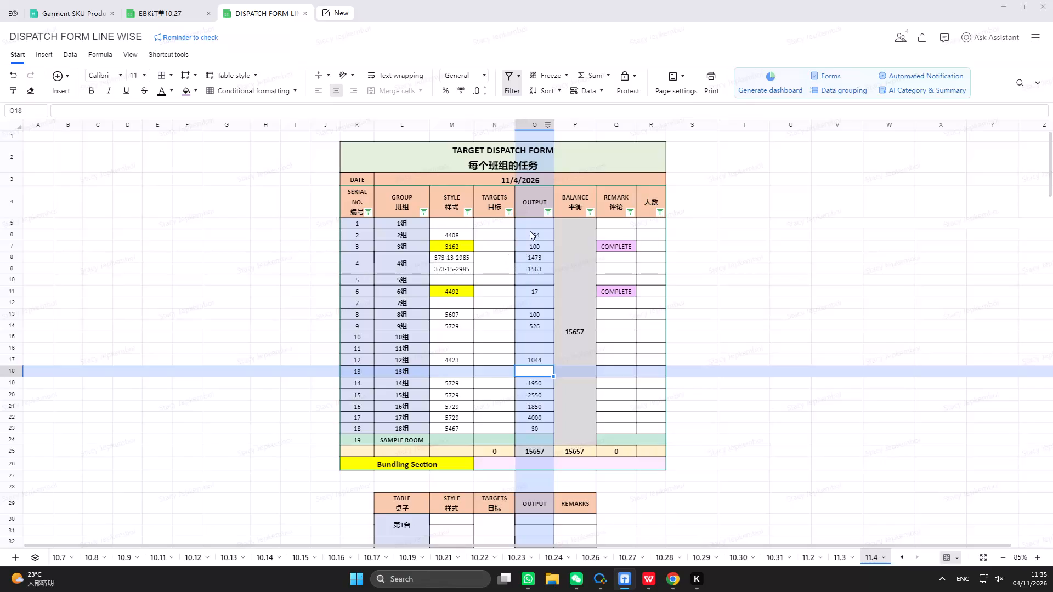
# Add 48 to the output formula of group 2 (2组), style 4408, on the 11.4 dispatch sheet.
pyautogui.click(530, 231)
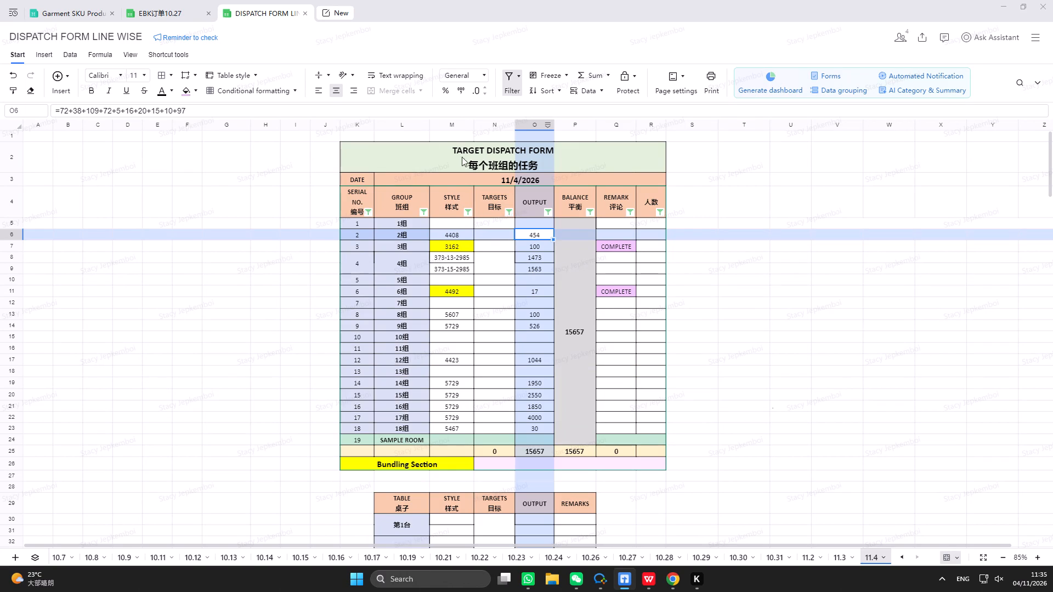
pyautogui.click(390, 110)
pyautogui.write('+48')
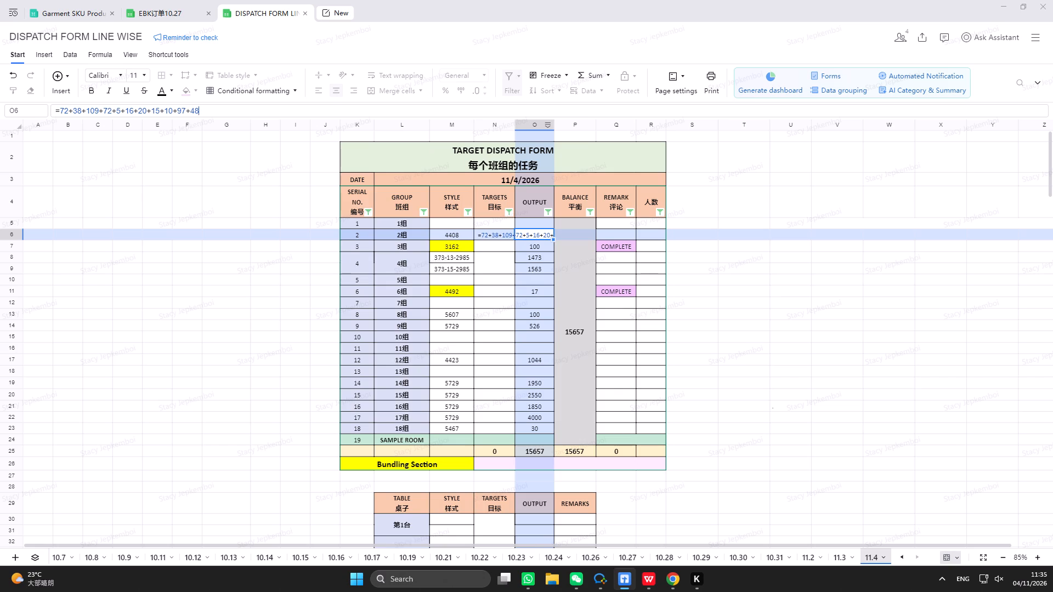
pyautogui.press('Return')
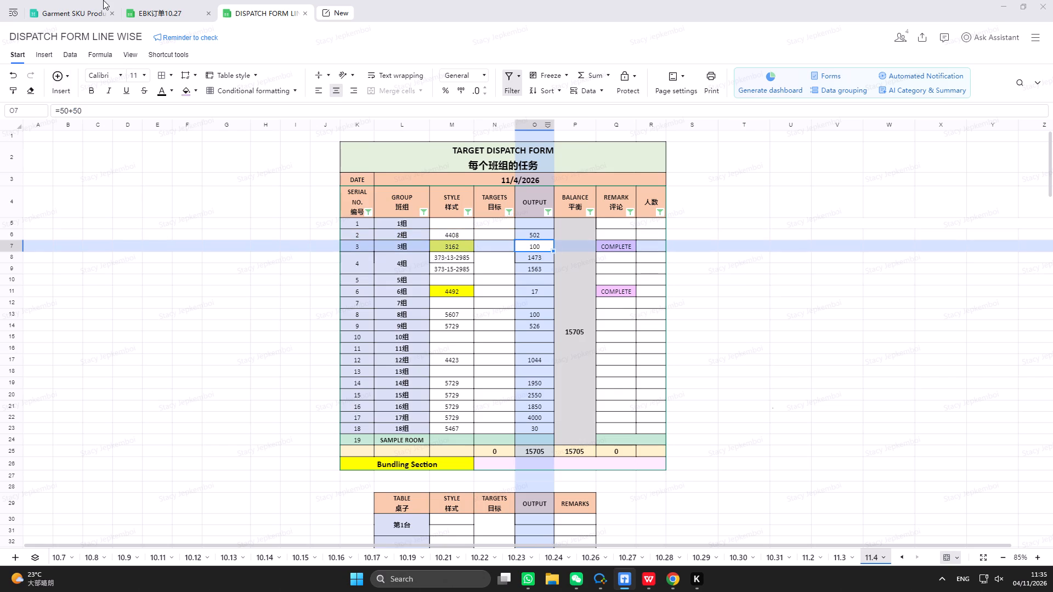
# Switch to the Garment SKU Production Tracker and open the 059-4408 table.
pyautogui.click(133, 12)
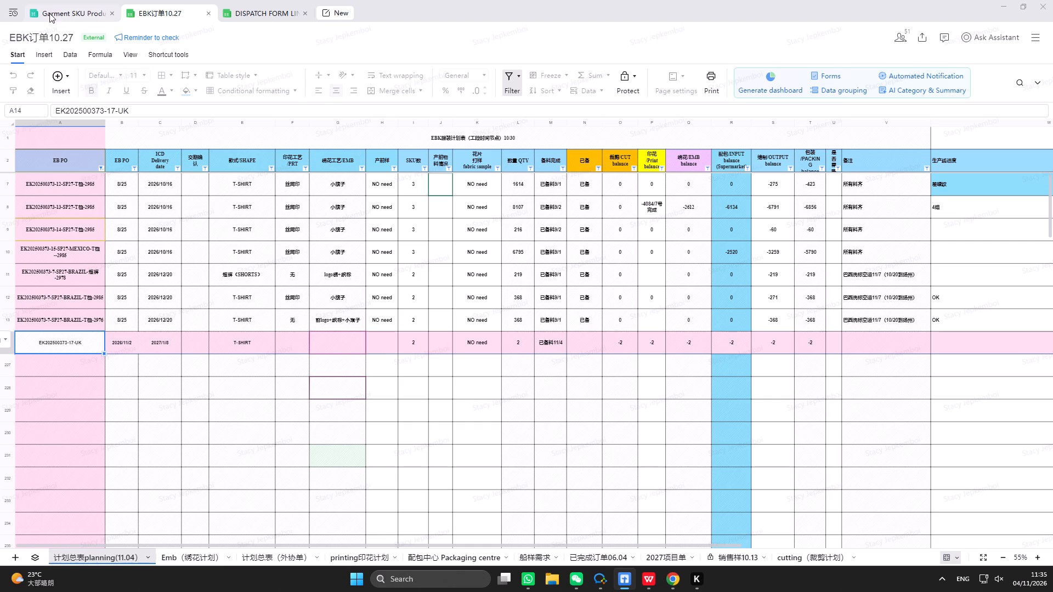
pyautogui.click(49, 13)
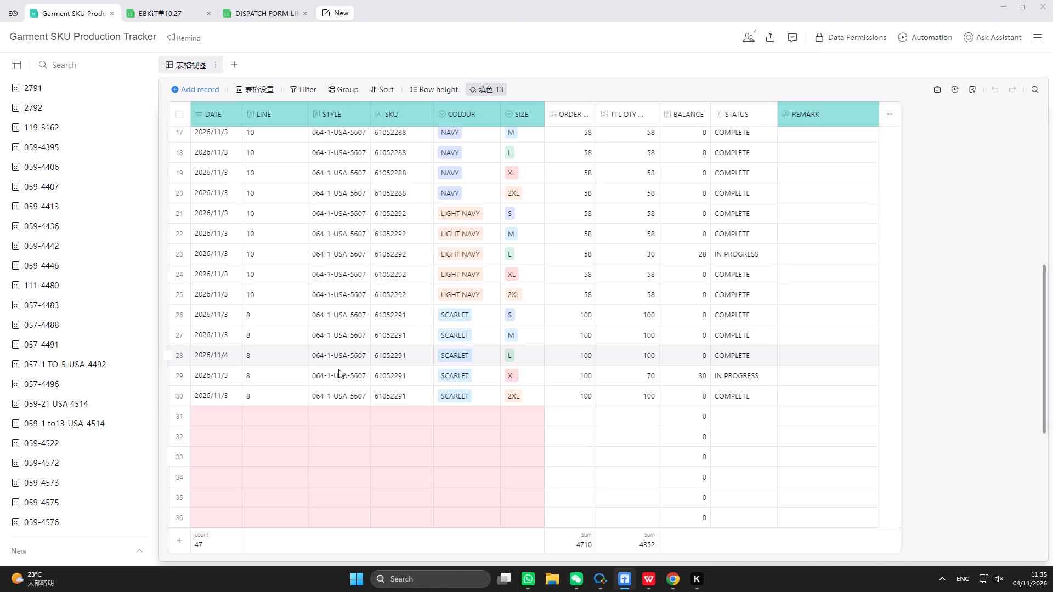
pyautogui.scroll(-9, 60, 391)
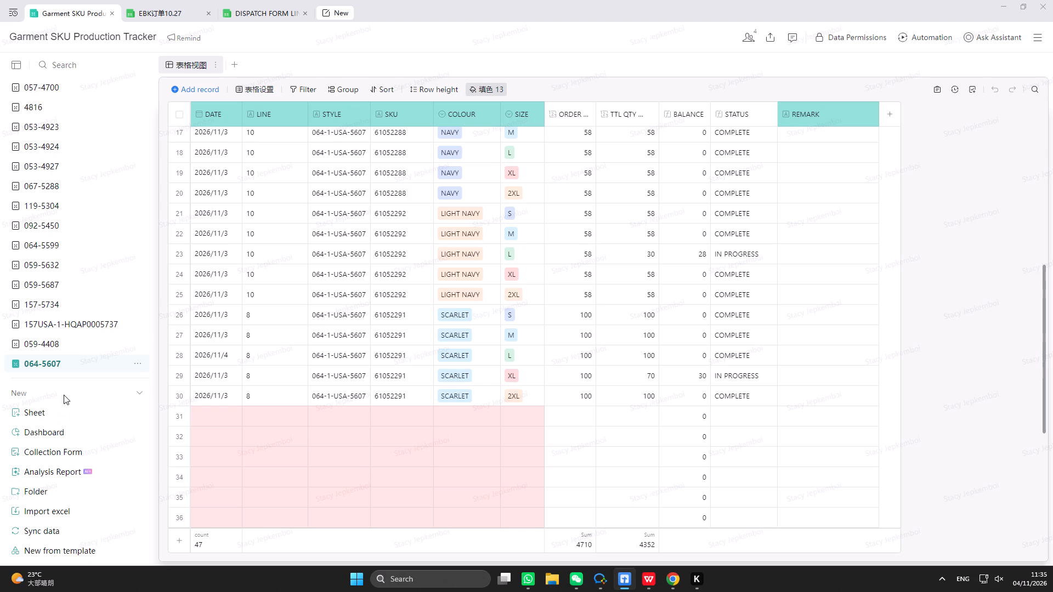
pyautogui.click(56, 348)
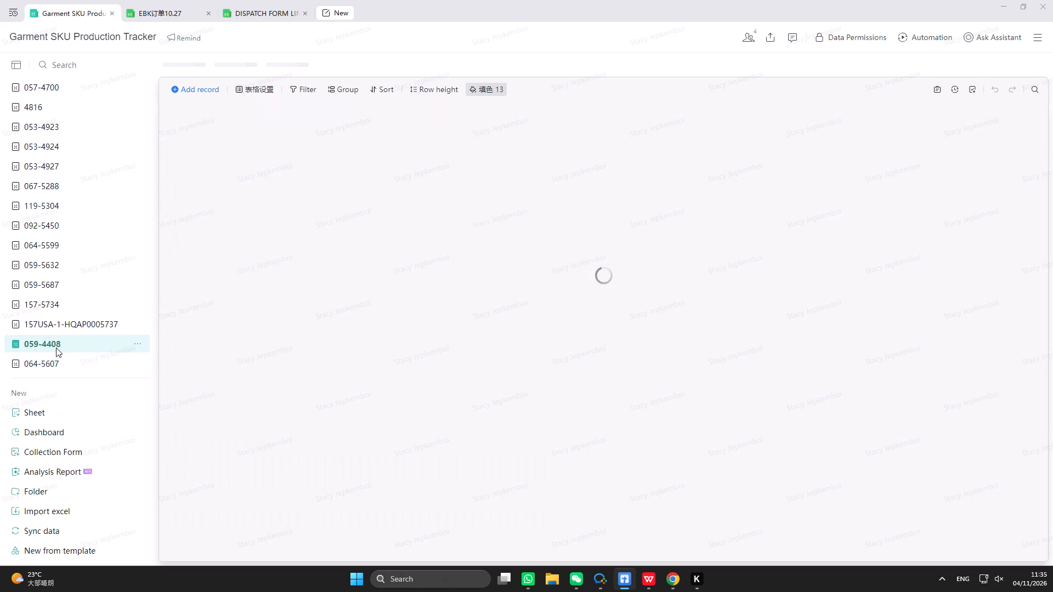
pyautogui.click(355, 586)
pyautogui.click(355, 586)
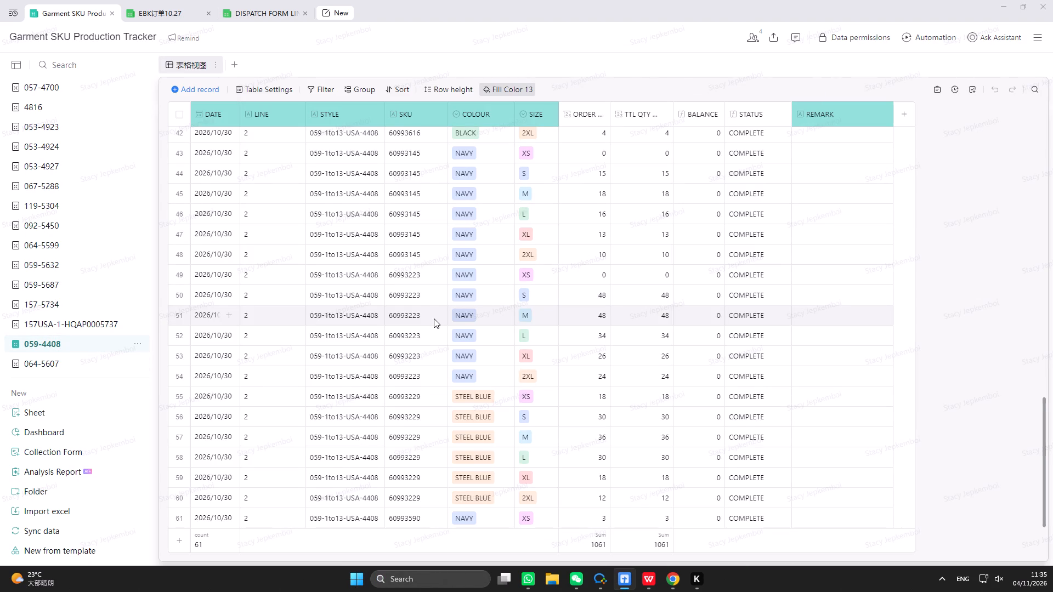
# Examine the line 2 records of the 059-4408 table, checking dates, SKUs, colours, sizes, order quantities, balances and statuses.
pyautogui.scroll(-18, 434, 318)
pyautogui.scroll(-8, 419, 414)
pyautogui.scroll(-9, 438, 471)
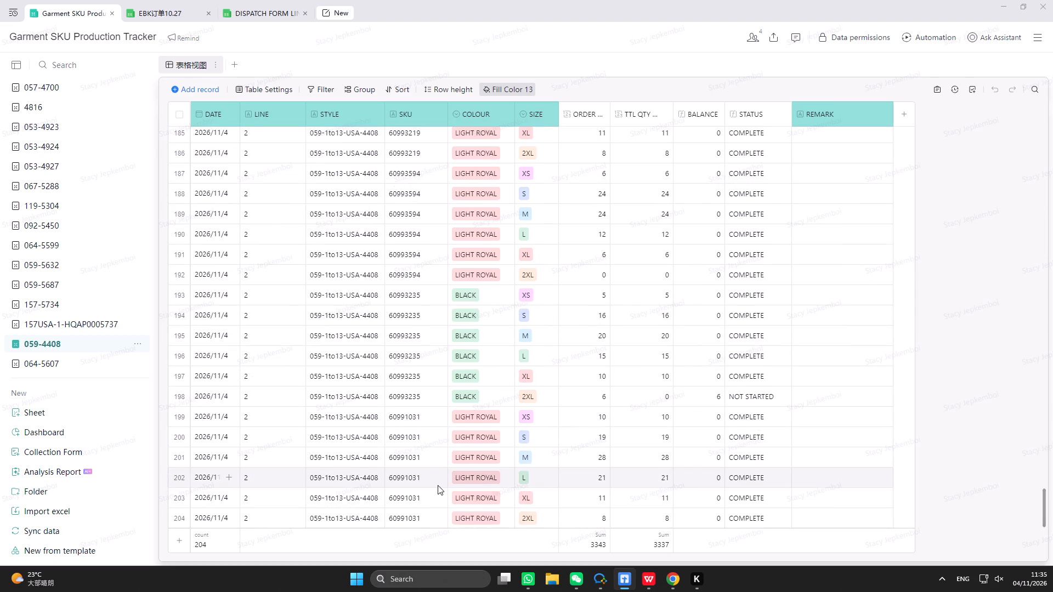
pyautogui.scroll(-10, 438, 488)
pyautogui.scroll(6, 437, 492)
pyautogui.scroll(13, 427, 418)
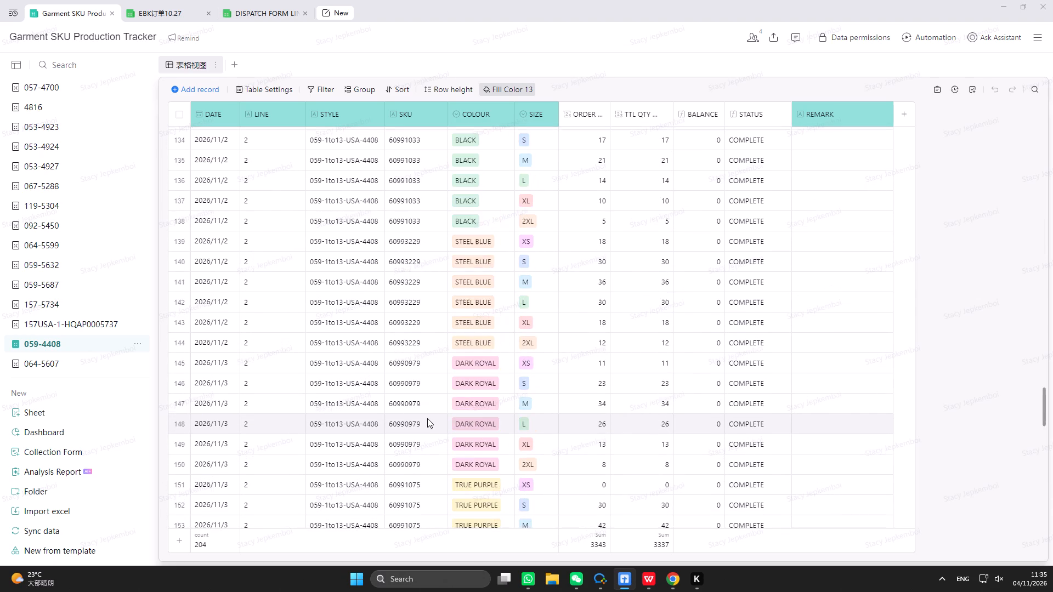
pyautogui.scroll(15, 427, 418)
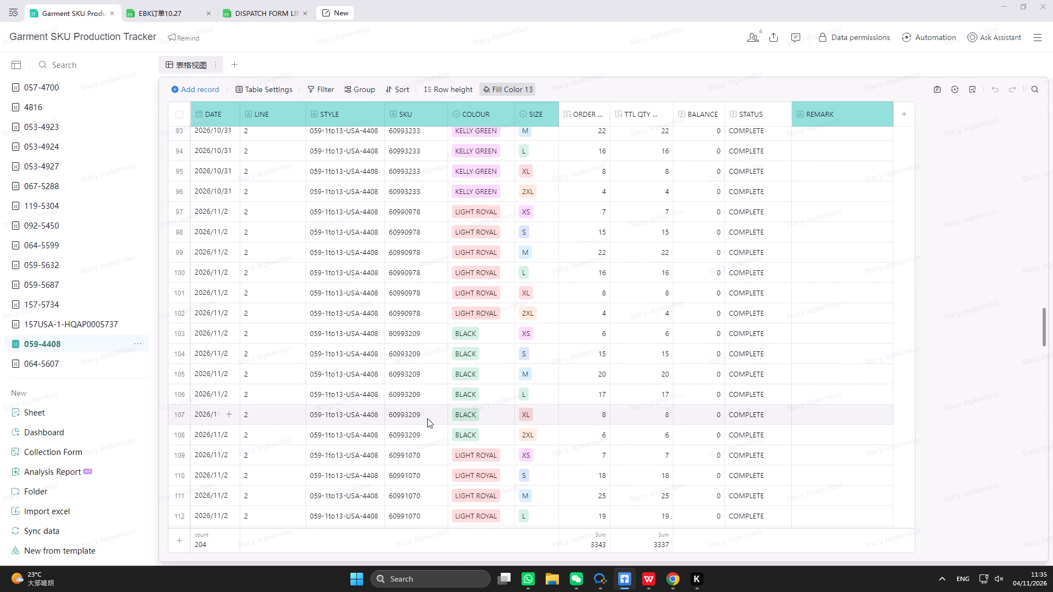
pyautogui.scroll(9, 427, 418)
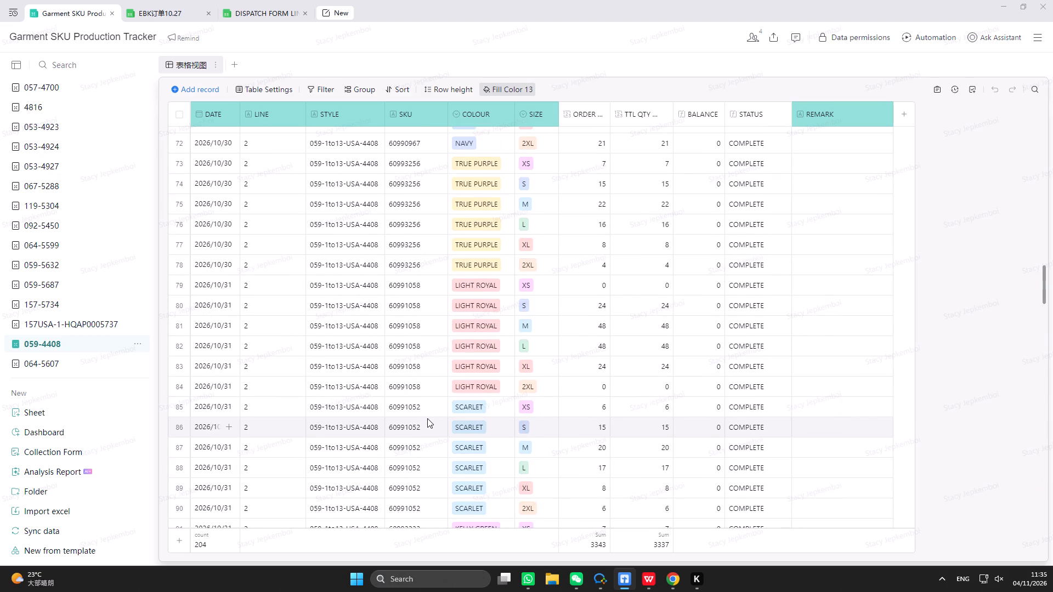
pyautogui.scroll(7, 427, 418)
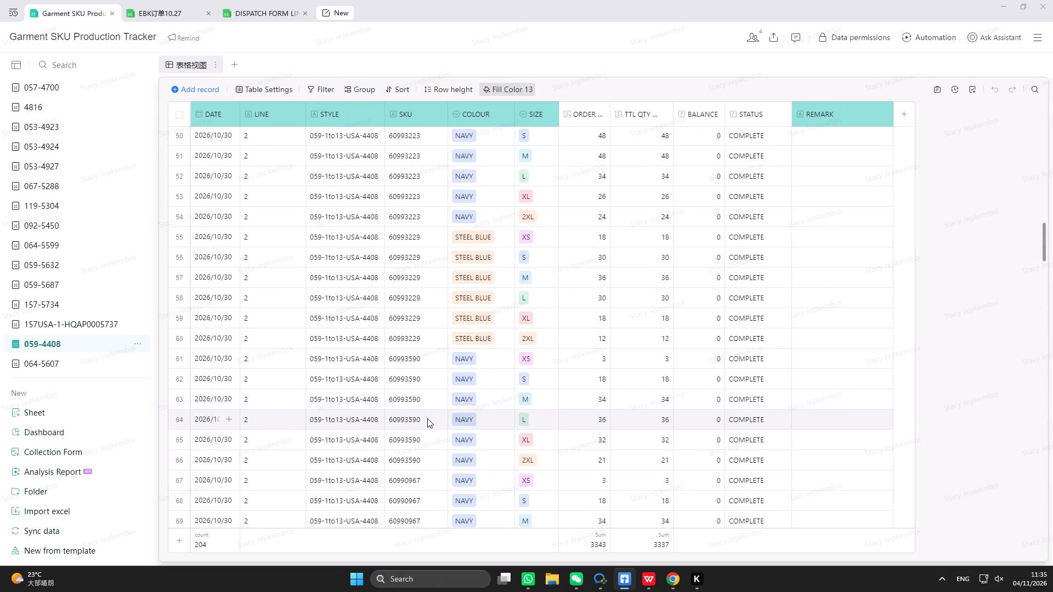
pyautogui.scroll(-3, 427, 418)
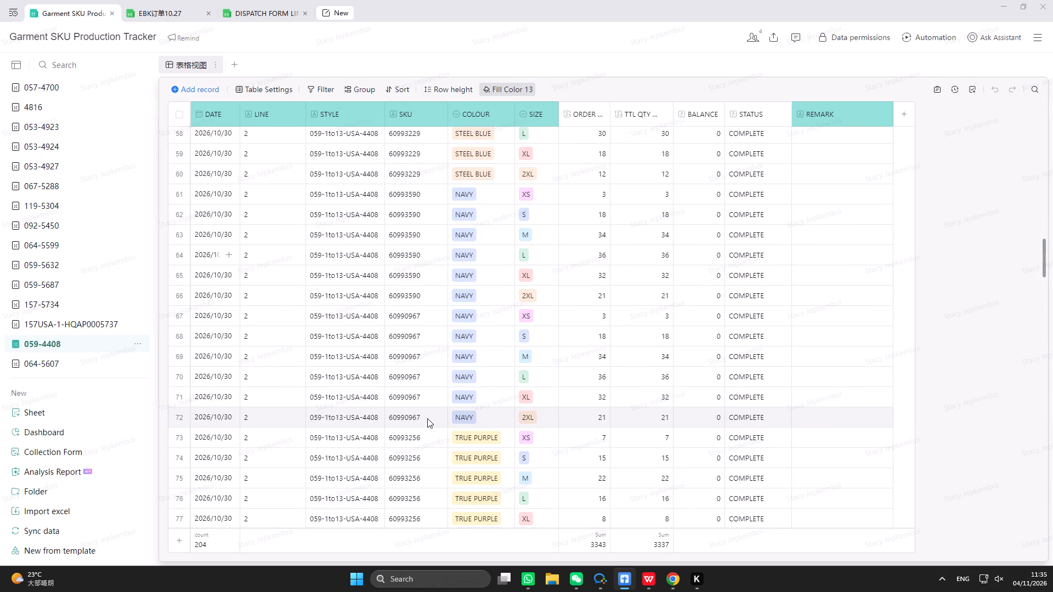
pyautogui.scroll(20, 427, 418)
pyautogui.scroll(11, 427, 418)
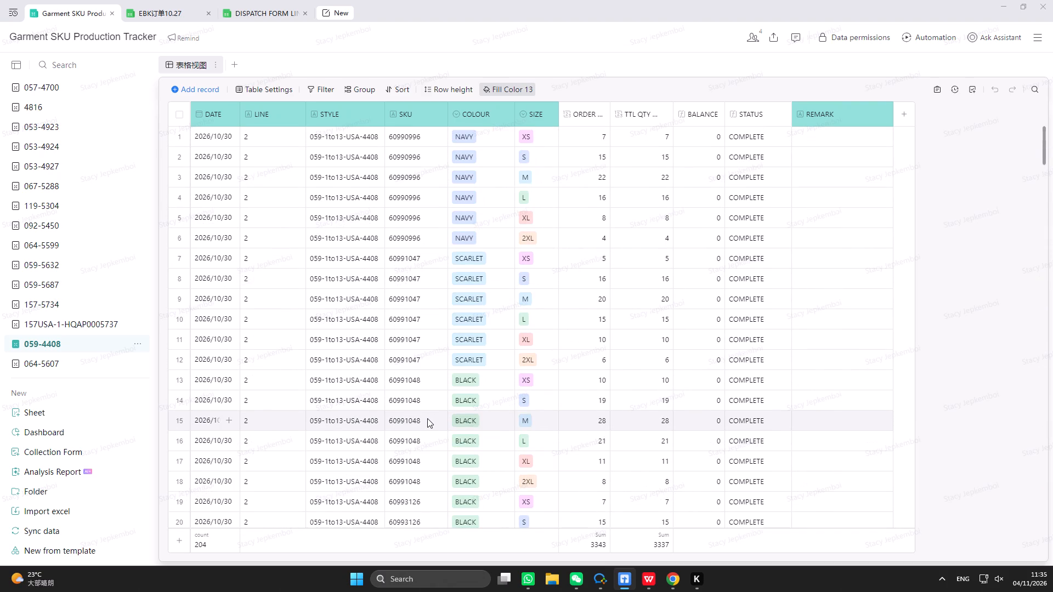
pyautogui.scroll(6, 427, 418)
pyautogui.scroll(-1, 427, 418)
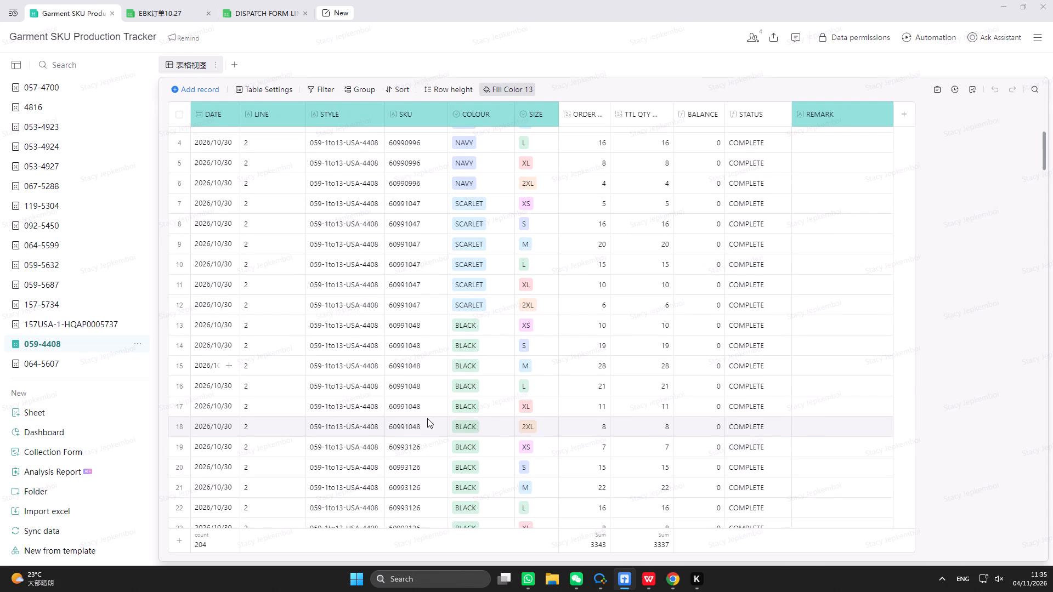
pyautogui.scroll(-6, 427, 418)
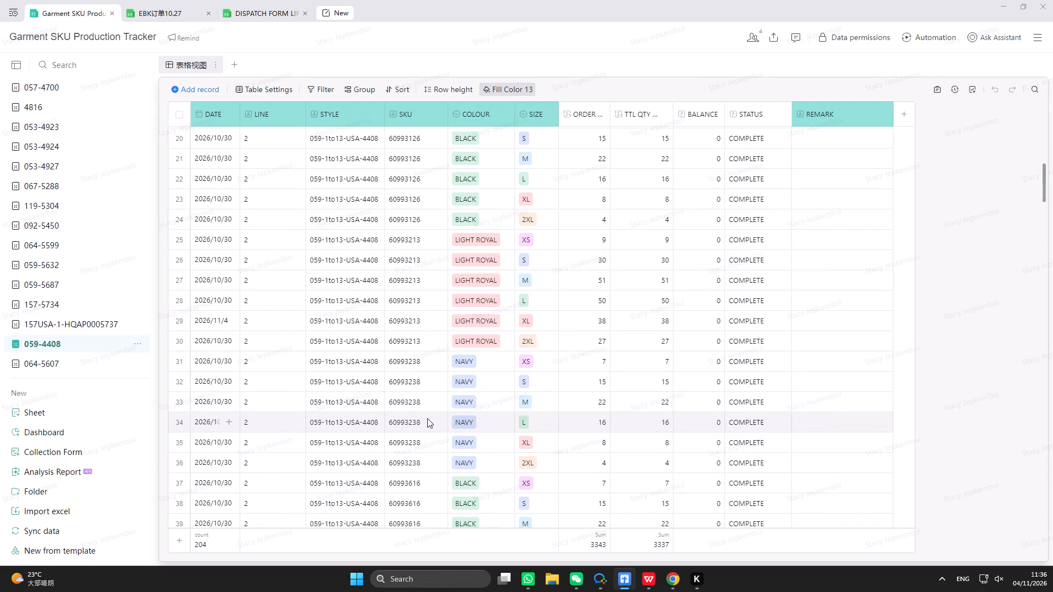
pyautogui.scroll(-4, 427, 418)
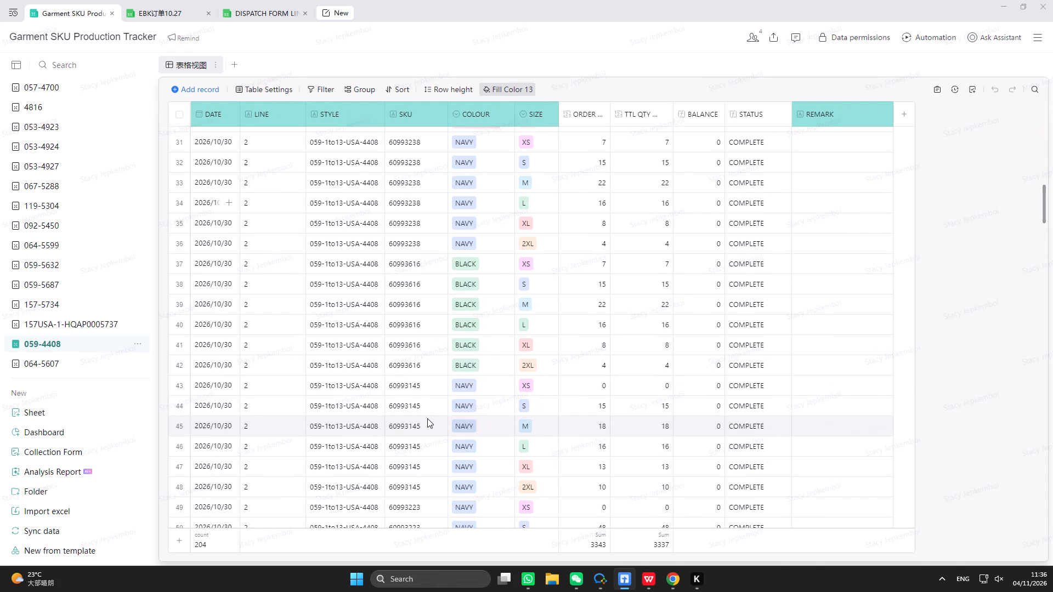
pyautogui.scroll(-12, 427, 418)
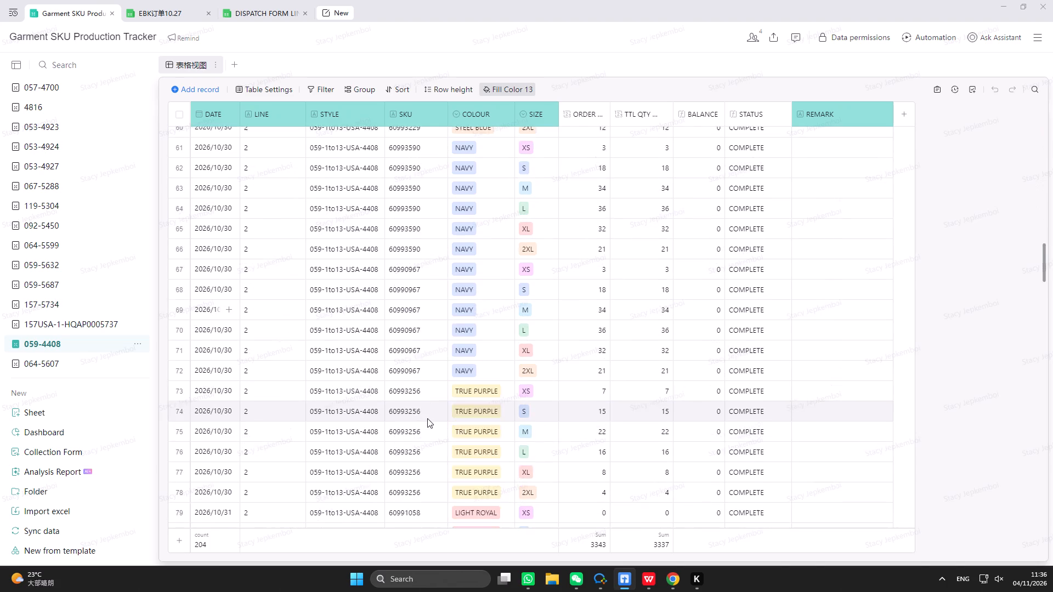
pyautogui.scroll(-2, 427, 418)
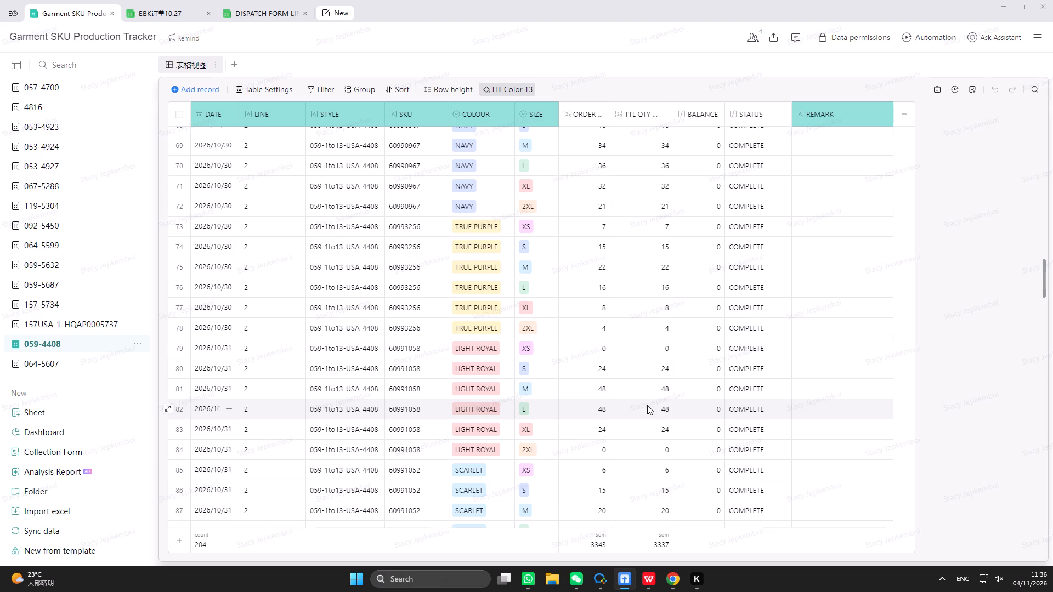
# Return to the 11.4 sheet of DISPATCH FORM LINE WISE and select empty cell T19 beside the form.
pyautogui.click(262, 14)
pyautogui.click(751, 386)
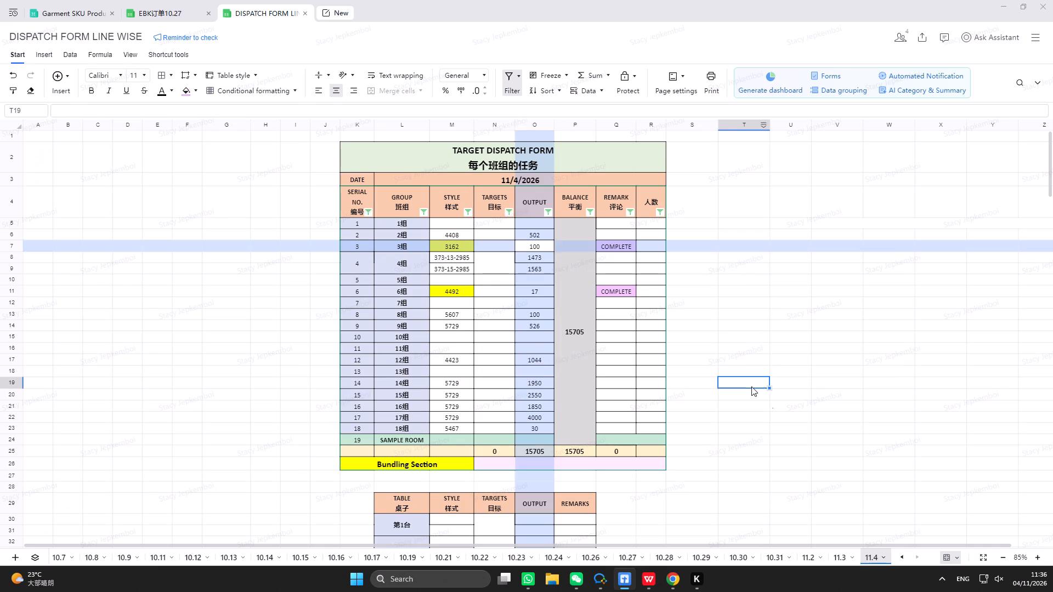
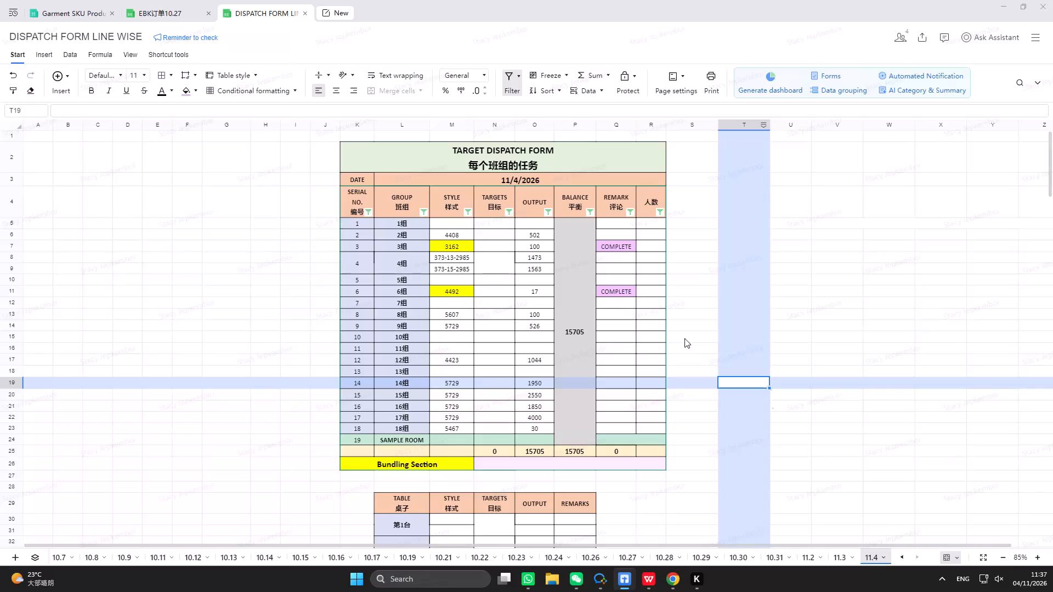
# Insert one row below group 6 (6组), style 4492, on the 11.4 dispatch sheet.
pyautogui.click(468, 292)
pyautogui.click(5, 290)
pyautogui.rightClick(5, 290)
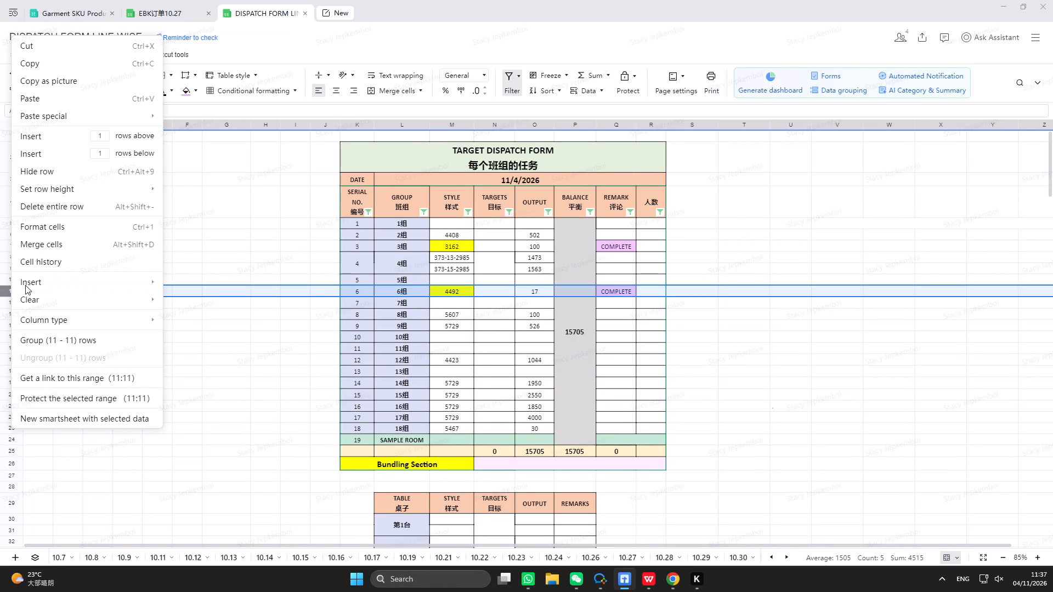
pyautogui.click(61, 156)
# Remove the yellow fill from style cell M12 in the new row below group 6.
pyautogui.click(458, 301)
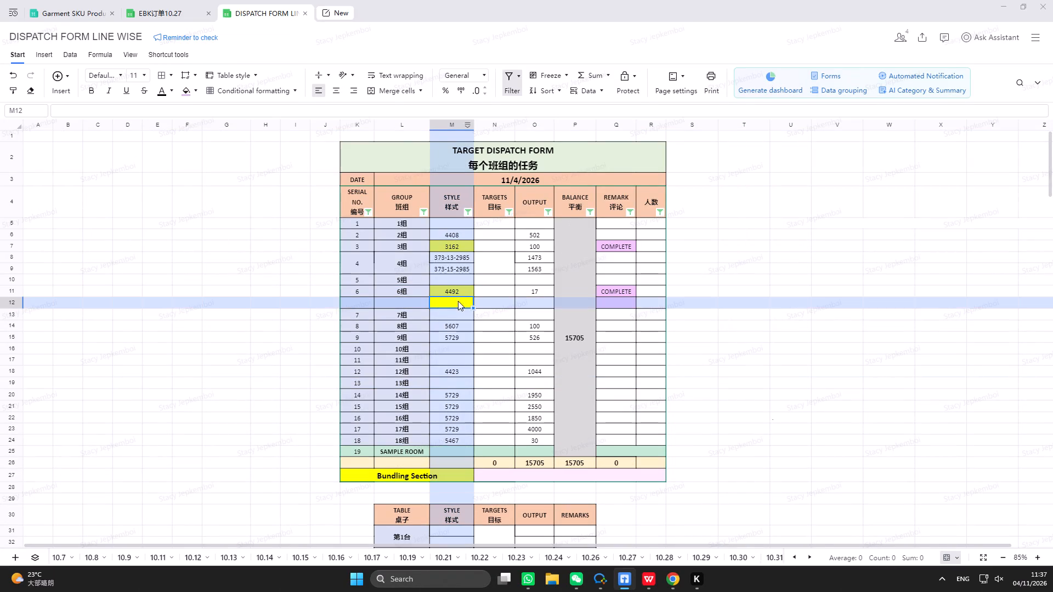
pyautogui.click(197, 90)
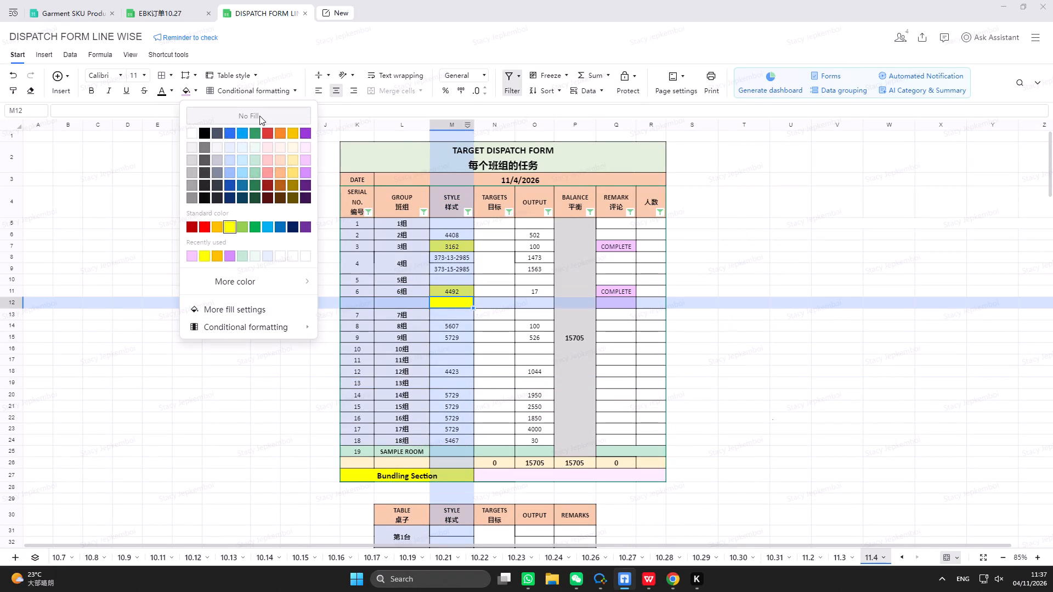
pyautogui.click(259, 116)
pyautogui.click(812, 379)
# Enter style 4426 and output formula =72 in the new row below group 6.
pyautogui.click(460, 304)
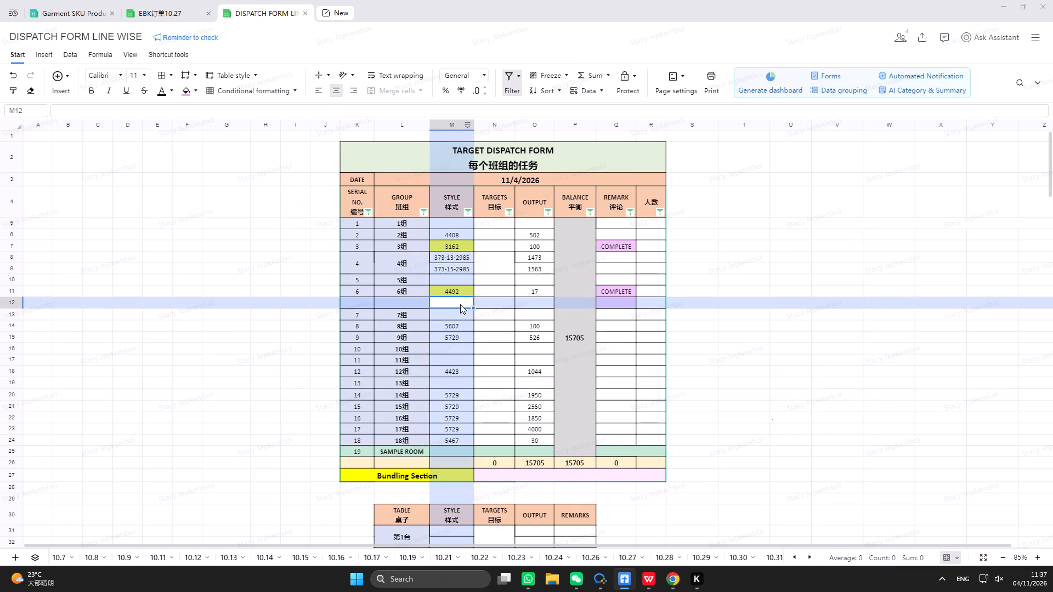
pyautogui.write('4426')
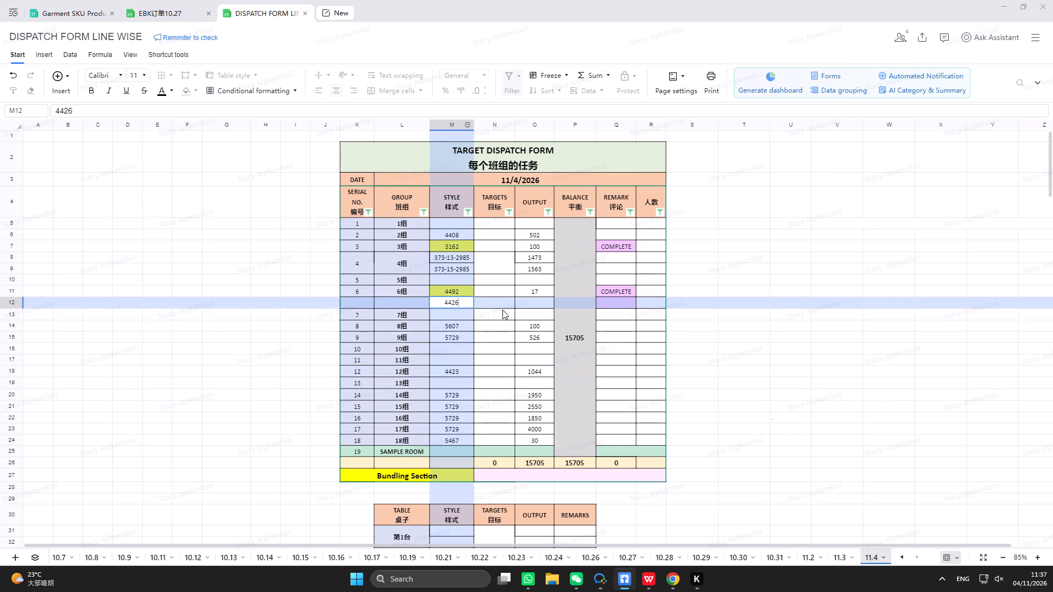
pyautogui.click(536, 297)
pyautogui.press('=')
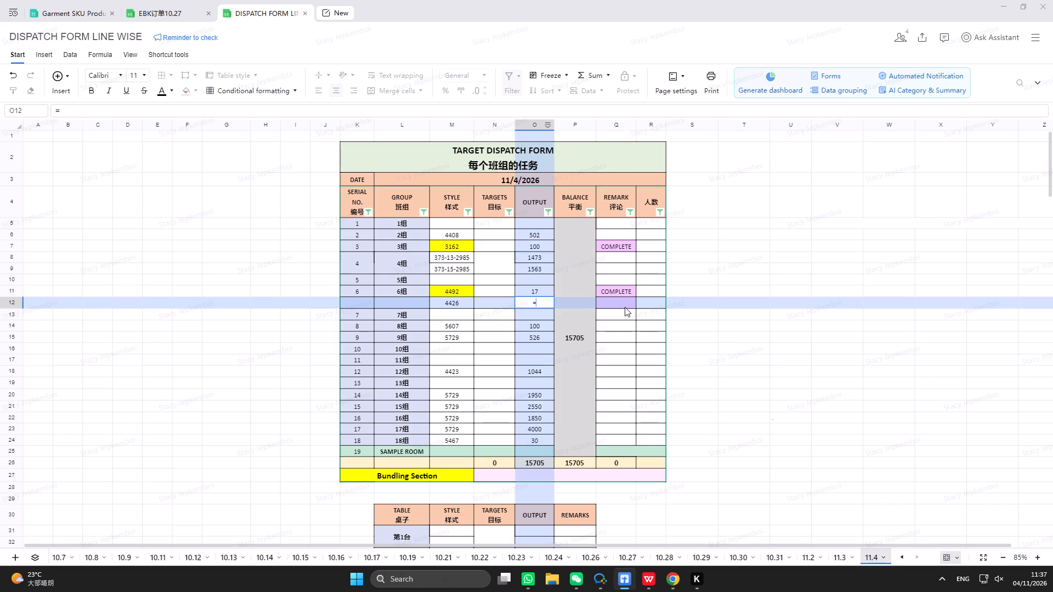
pyautogui.write('72')
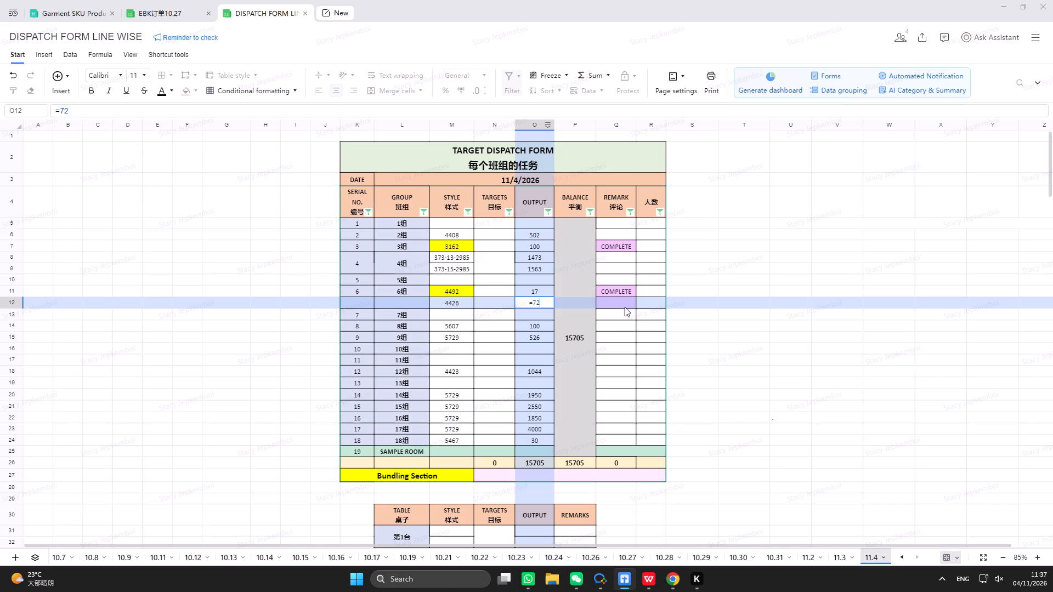
pyautogui.press('Return')
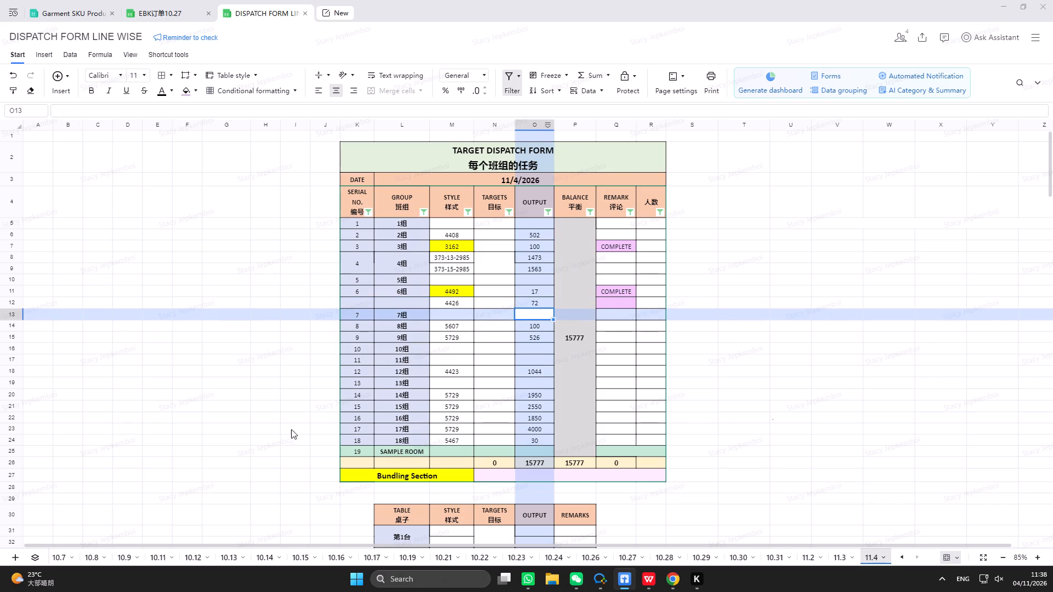
pyautogui.click(554, 581)
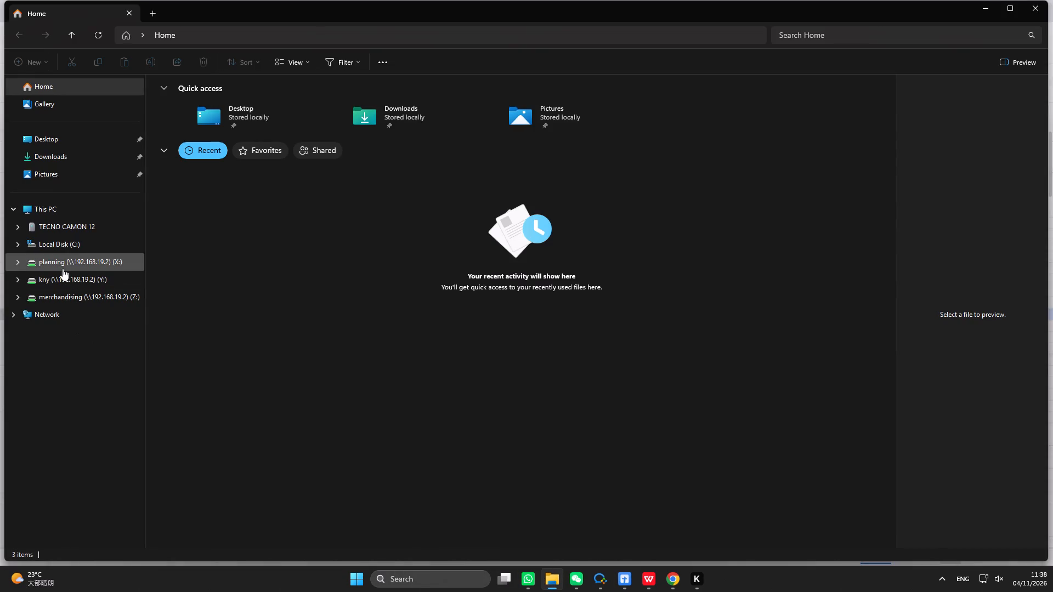
pyautogui.click(95, 265)
pyautogui.doubleClick(217, 101)
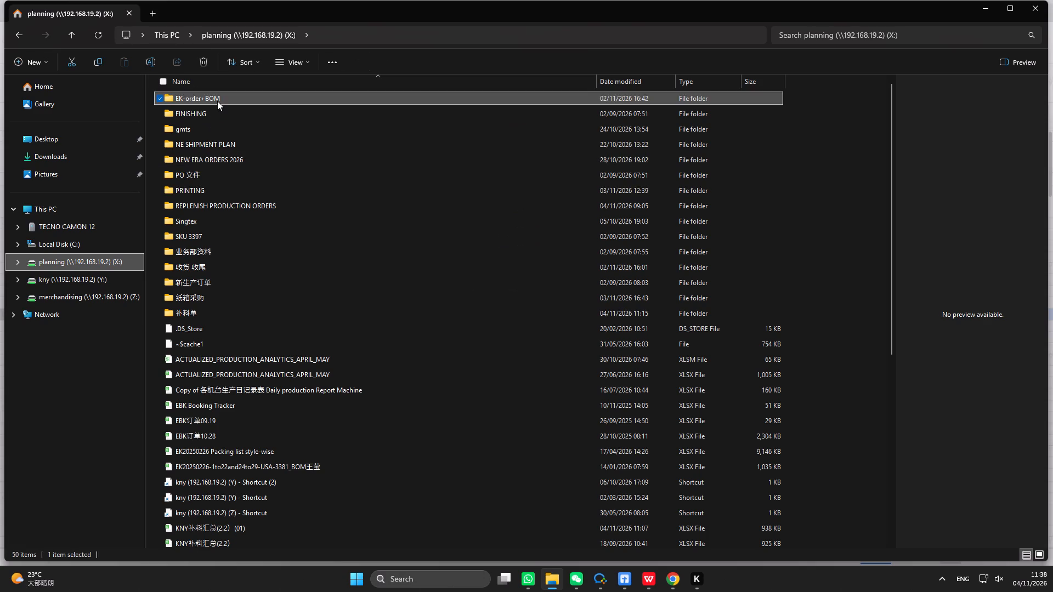
pyautogui.scroll(-20, 249, 308)
pyautogui.scroll(-13, 249, 308)
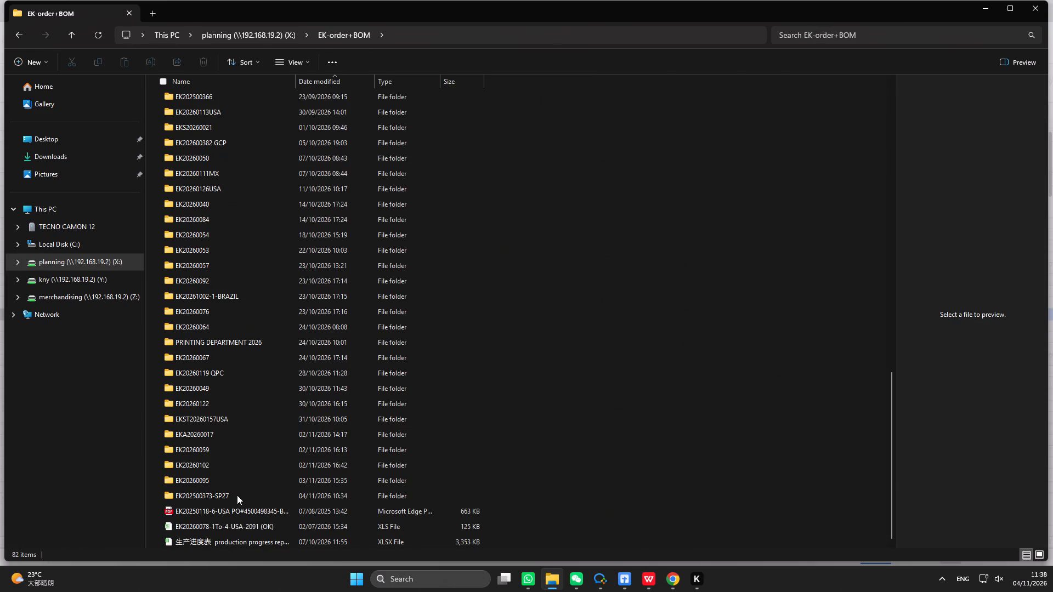
pyautogui.doubleClick(223, 448)
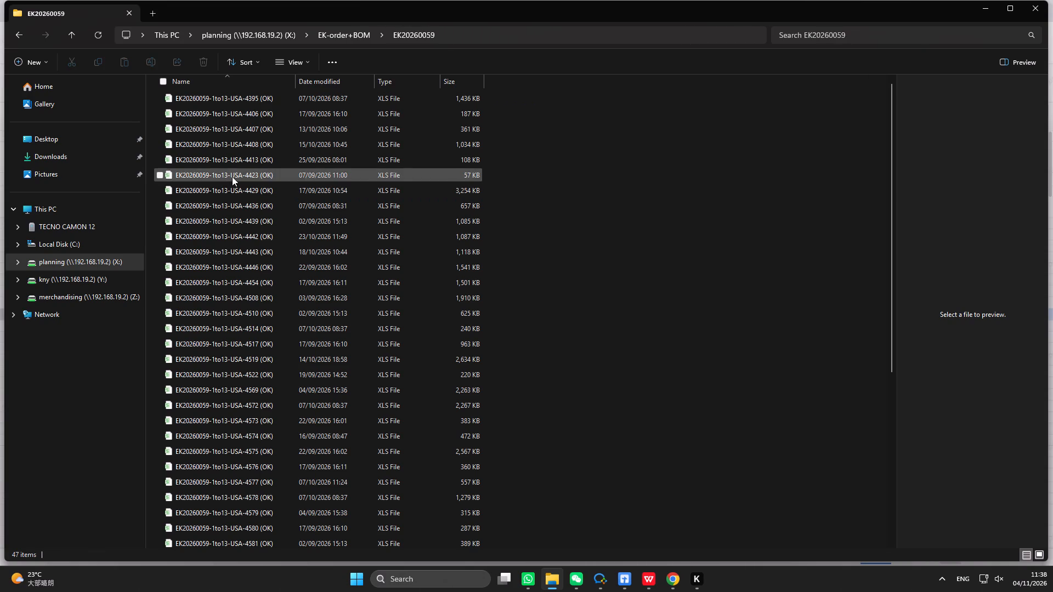
pyautogui.scroll(-15, 279, 327)
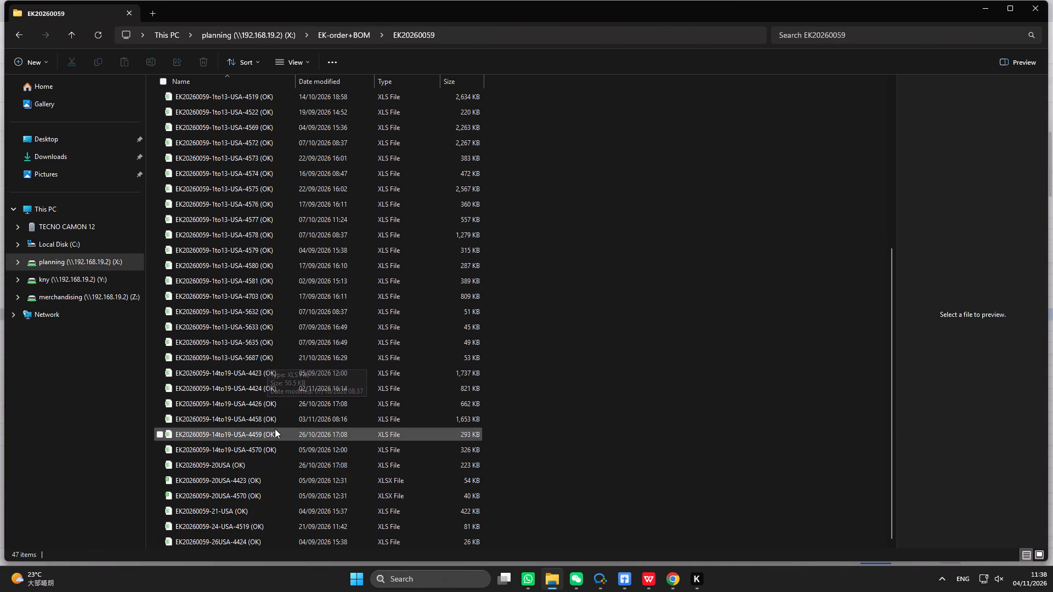
pyautogui.doubleClick(261, 404)
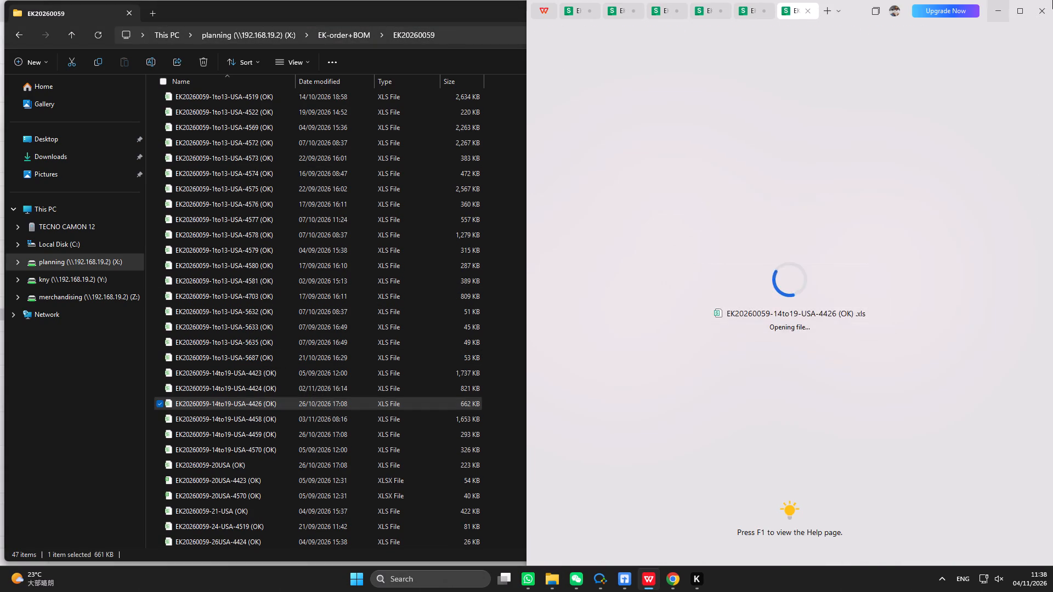
pyautogui.click(1015, 13)
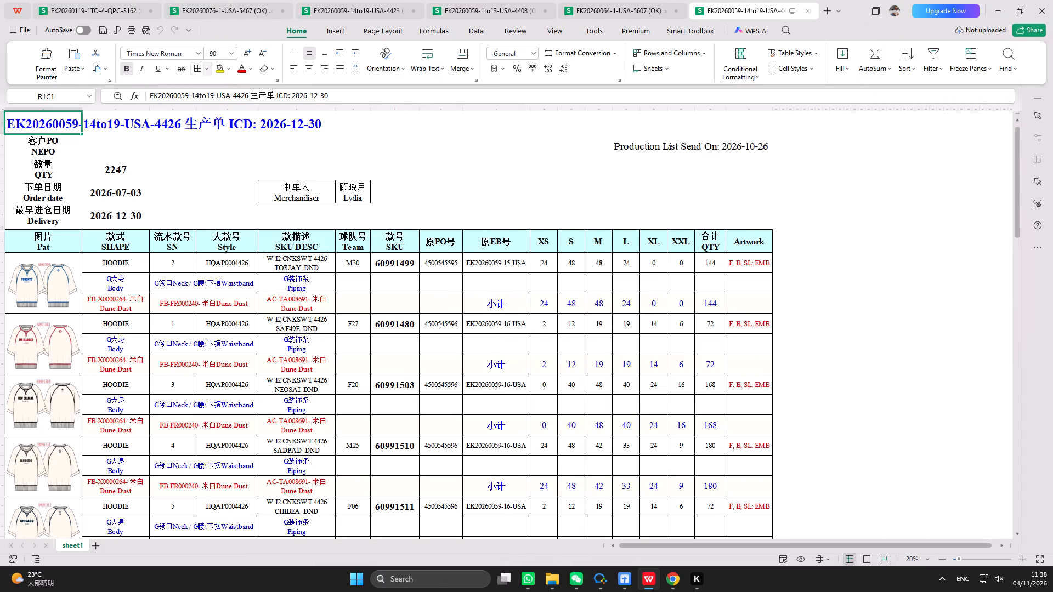
# Hide the SHAPE, SN, Style, SKU DESC and Team columns of the 4426 order sheet.
pyautogui.moveTo(112, 110); pyautogui.dragTo(352, 153)
pyautogui.rightClick(352, 153)
pyautogui.click(390, 213)
# Freeze the 4426 order sheet at its table header row containing Pat, SKU, sizes and QTY.
pyautogui.scroll(-4, 270, 243)
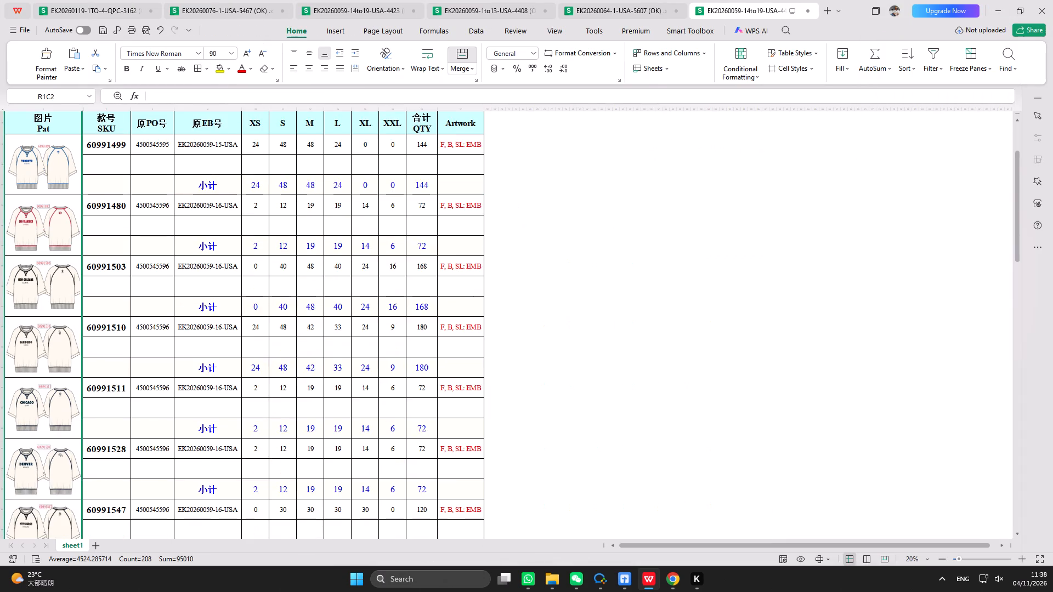
pyautogui.click(0, 122)
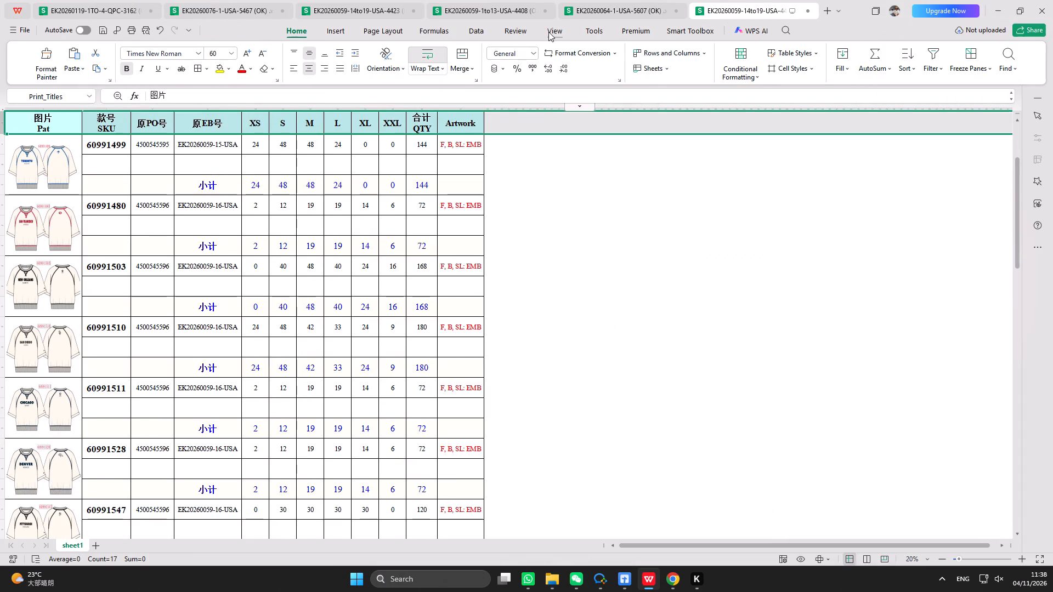
pyautogui.click(552, 32)
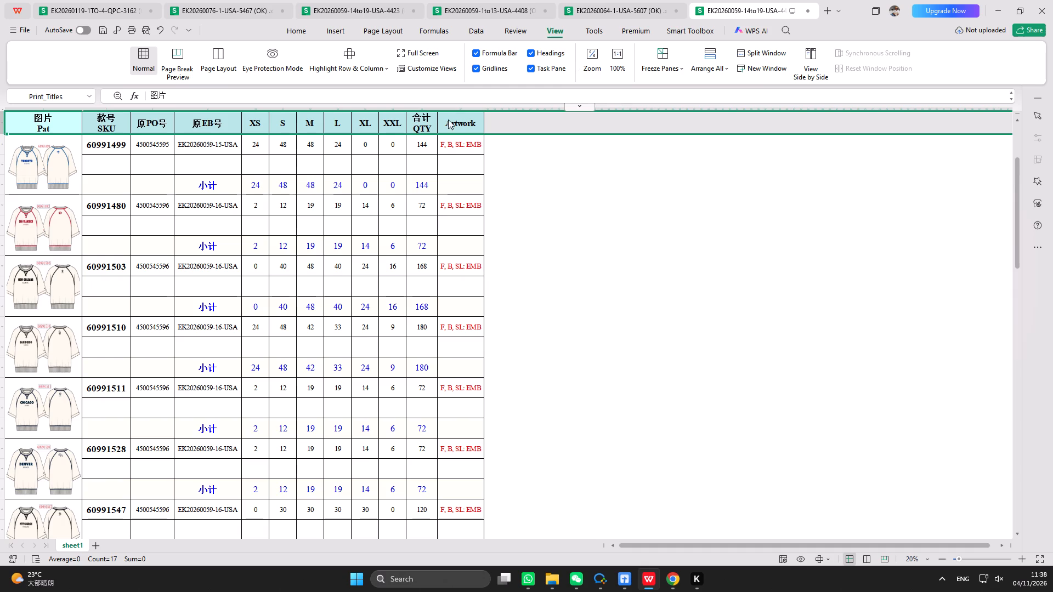
pyautogui.click(667, 73)
pyautogui.click(688, 112)
# Switch from the 4426 order workbook to the Garment SKU Production Tracker.
pyautogui.click(627, 572)
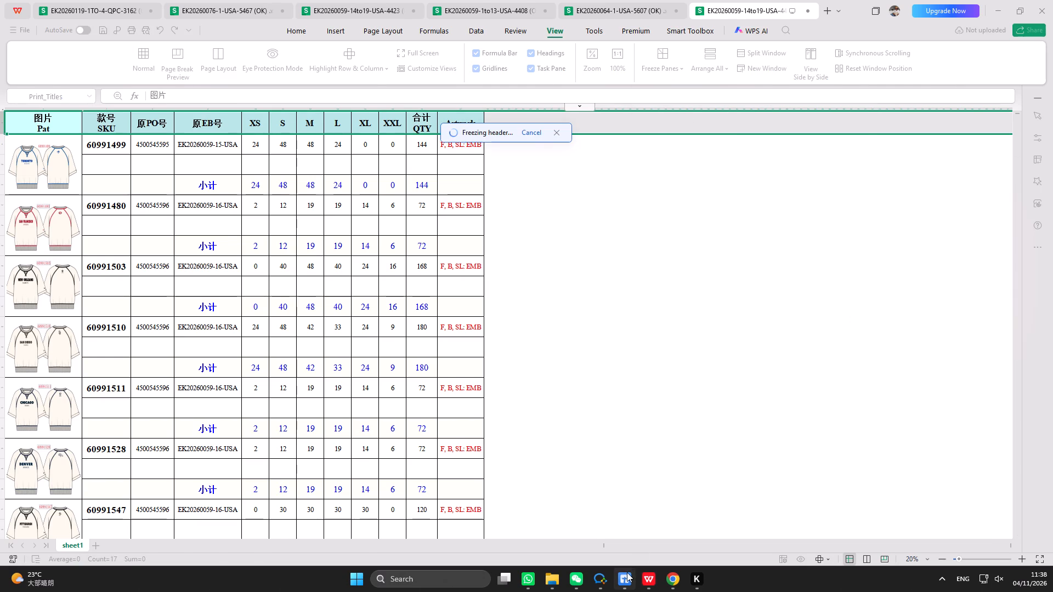
pyautogui.click(152, 13)
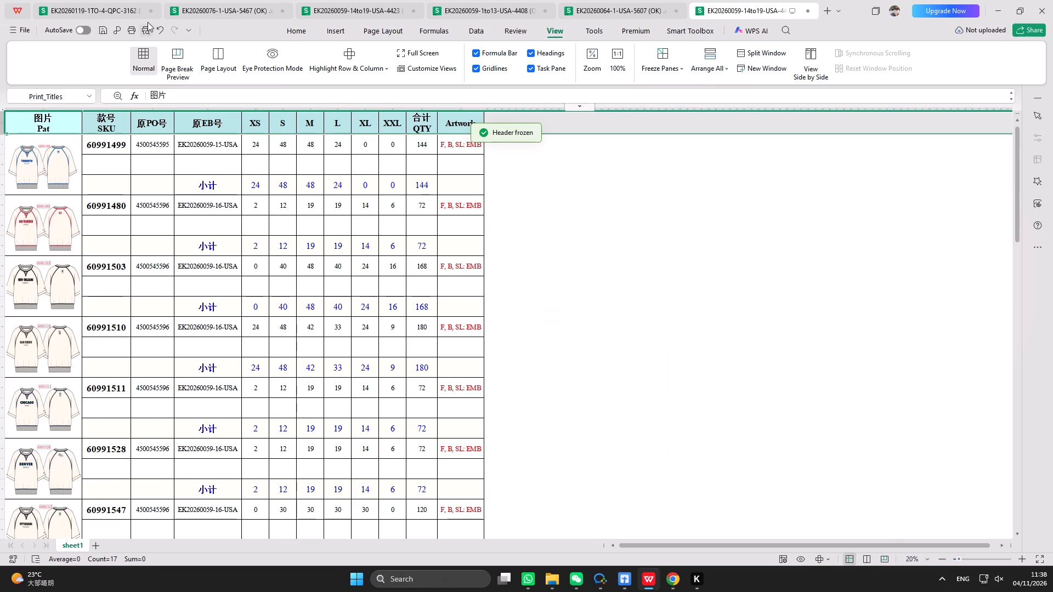
pyautogui.click(296, 32)
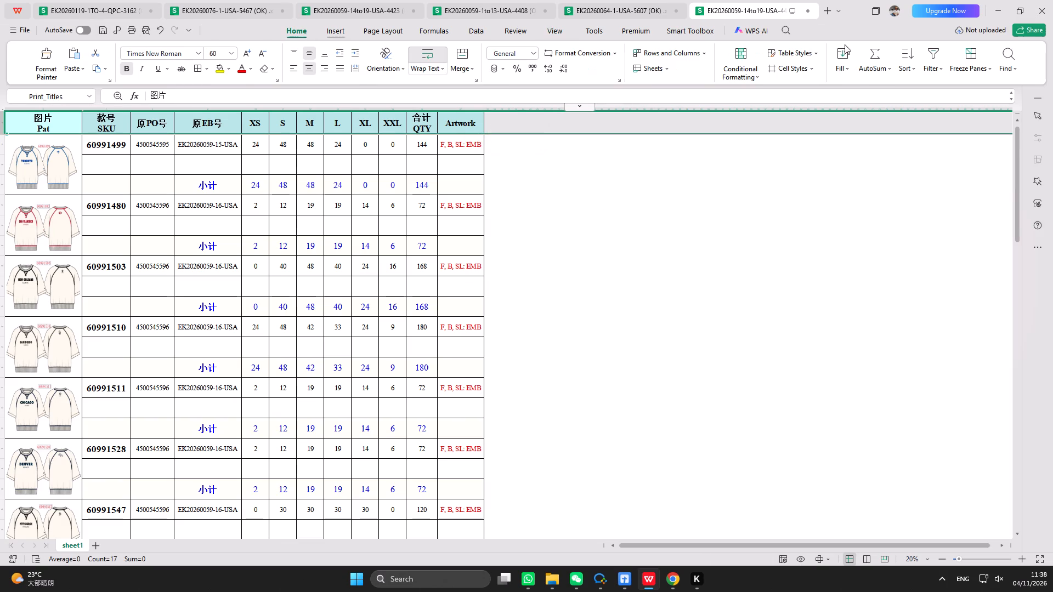
pyautogui.click(1003, 9)
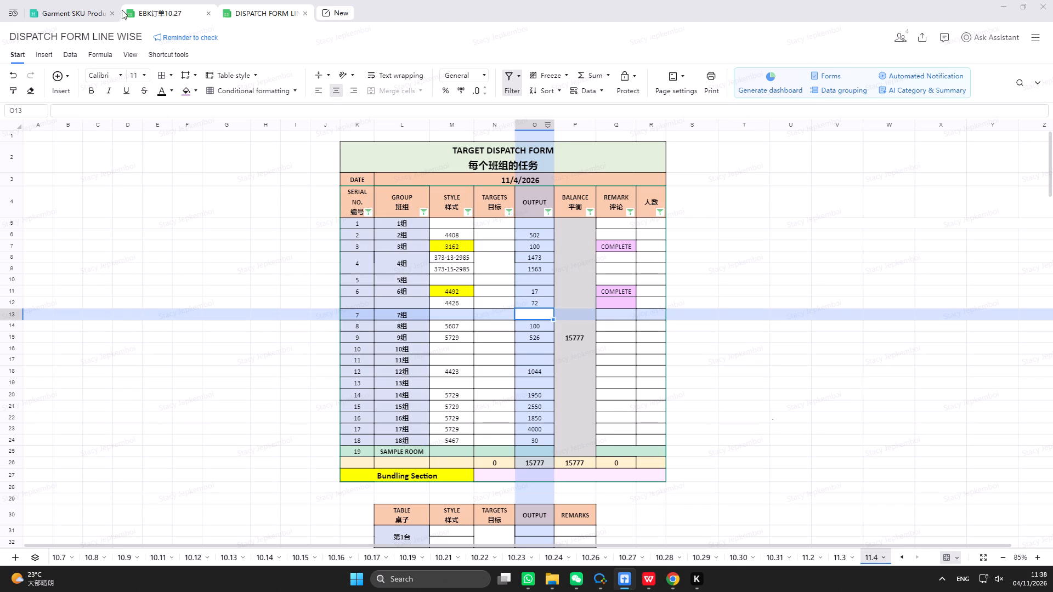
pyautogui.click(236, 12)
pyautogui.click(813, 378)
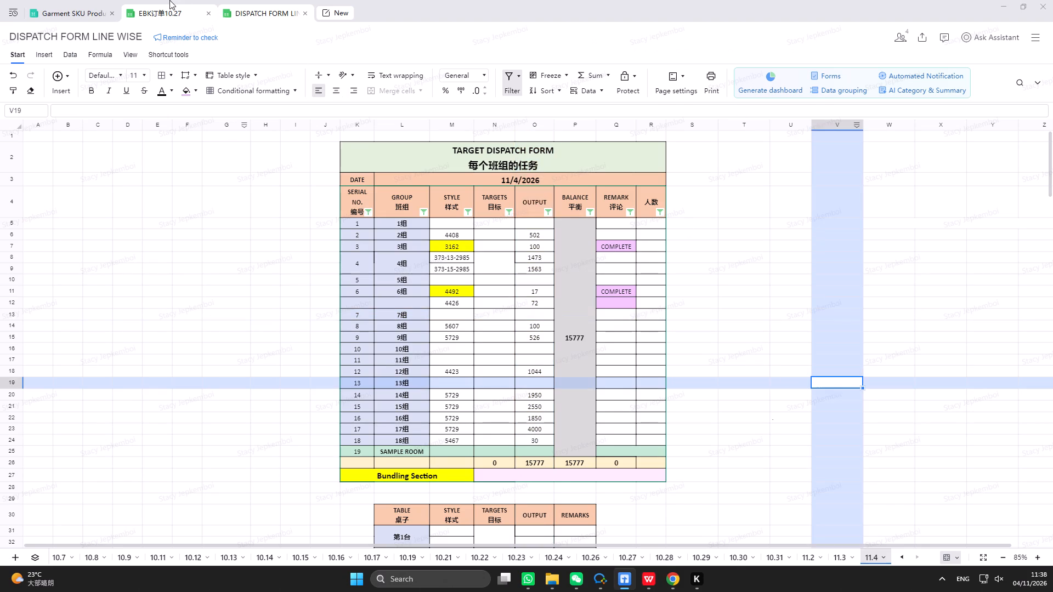
# Filter the EB PO column of the EBK订单10.27 planning sheet to the order containing 4426.
pyautogui.click(64, 10)
pyautogui.click(168, 15)
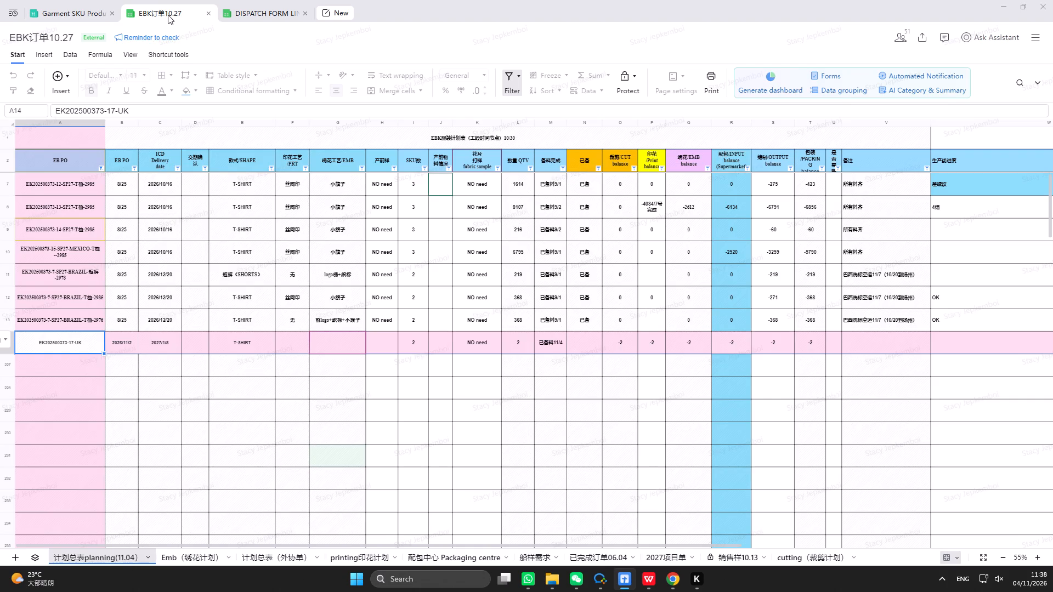
pyautogui.click(102, 167)
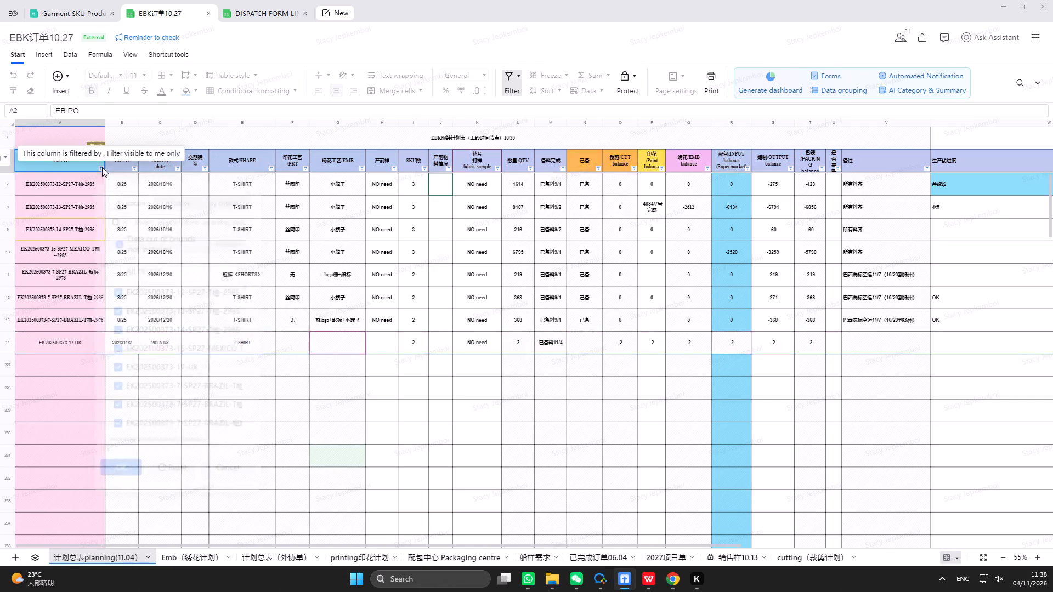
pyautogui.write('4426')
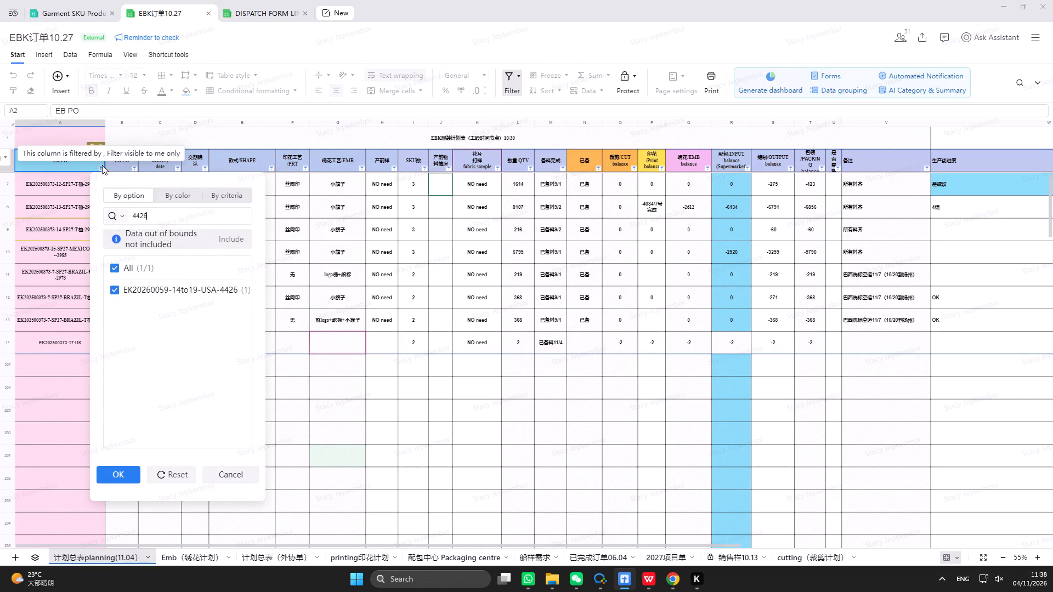
pyautogui.click(134, 475)
pyautogui.scroll(4, 302, 346)
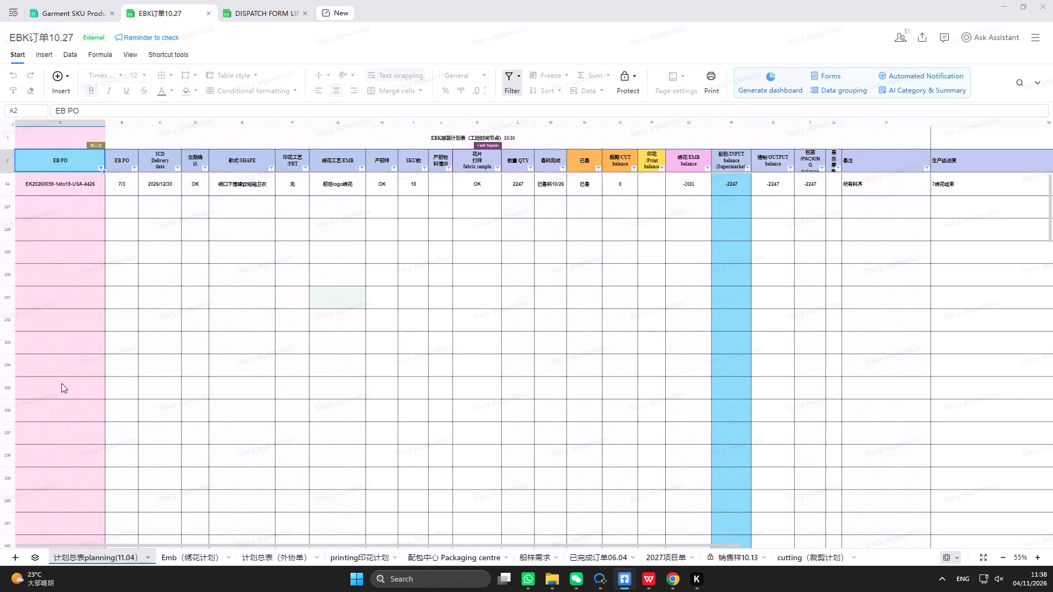
# Switch to the 4426 order workbook and tile it side by side with the window holding the production tracker.
pyautogui.click(257, 14)
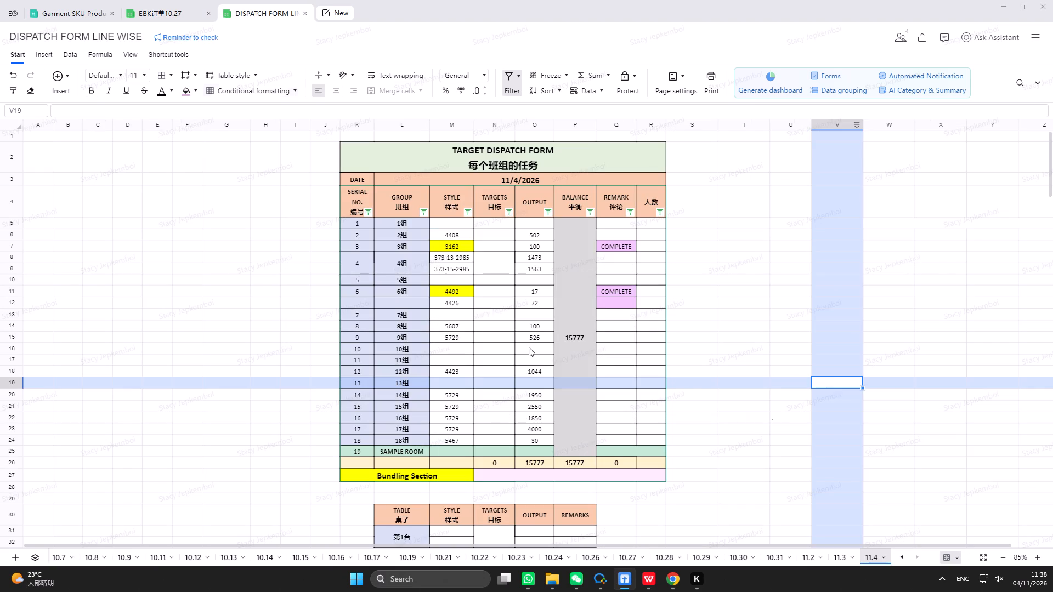
pyautogui.click(649, 580)
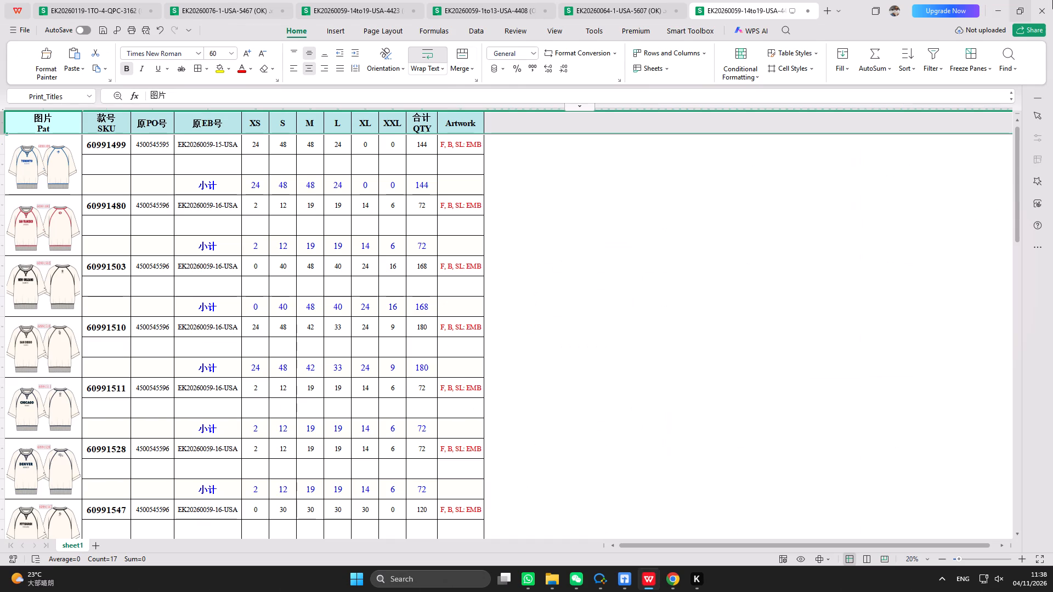
pyautogui.click(912, 83)
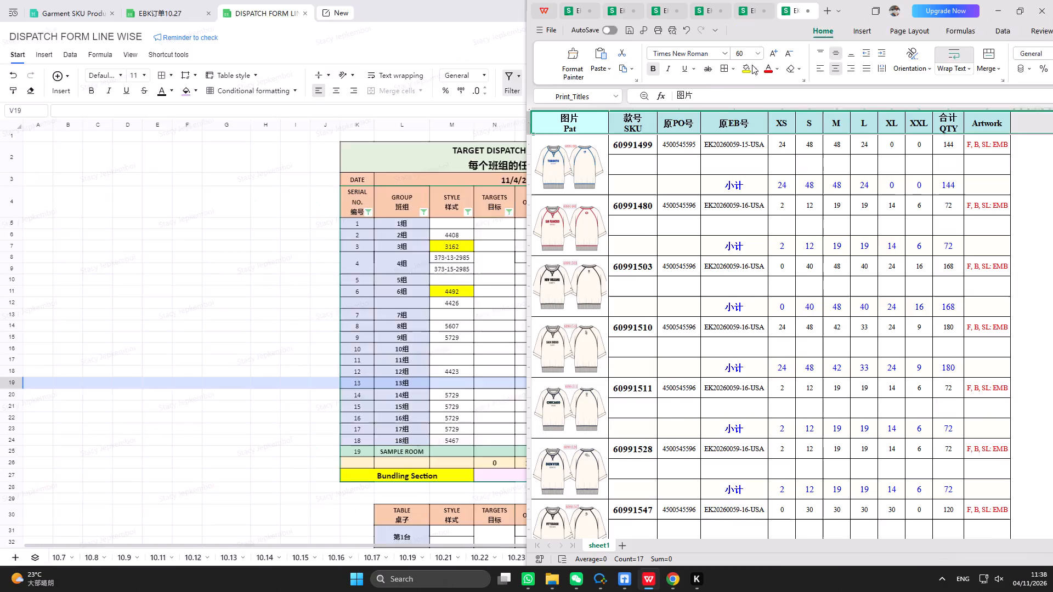
pyautogui.click(75, 127)
# Open the 059-4426 table in the Garment SKU Production Tracker.
pyautogui.click(70, 19)
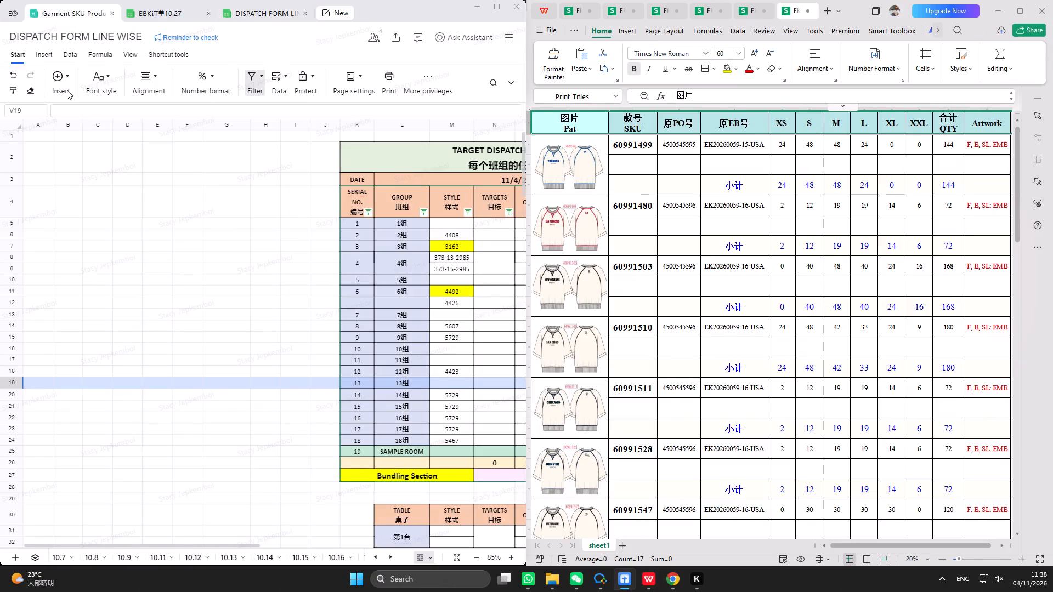
pyautogui.scroll(-12, 52, 361)
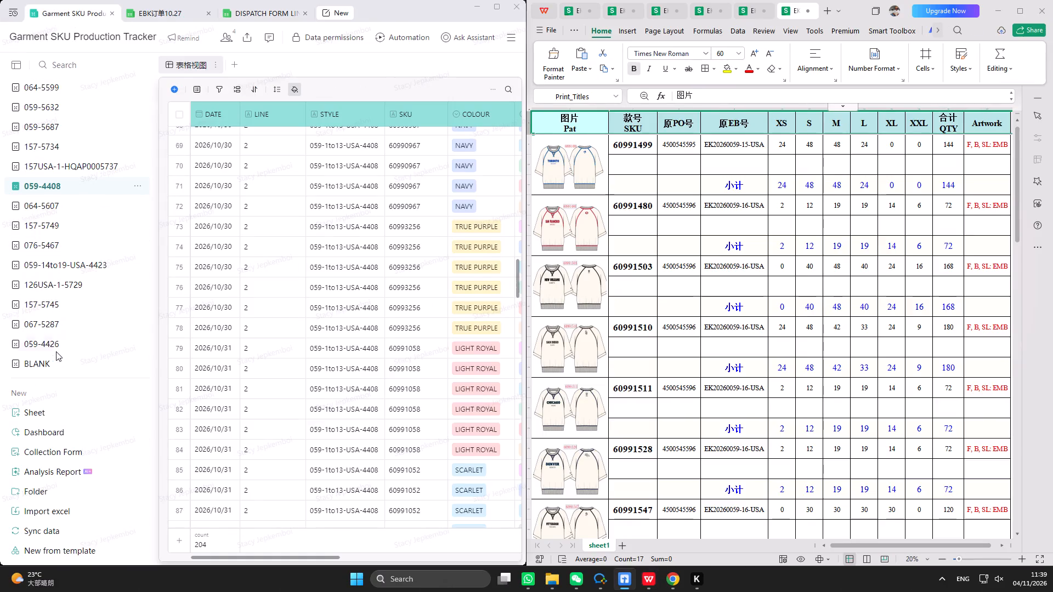
pyautogui.click(58, 339)
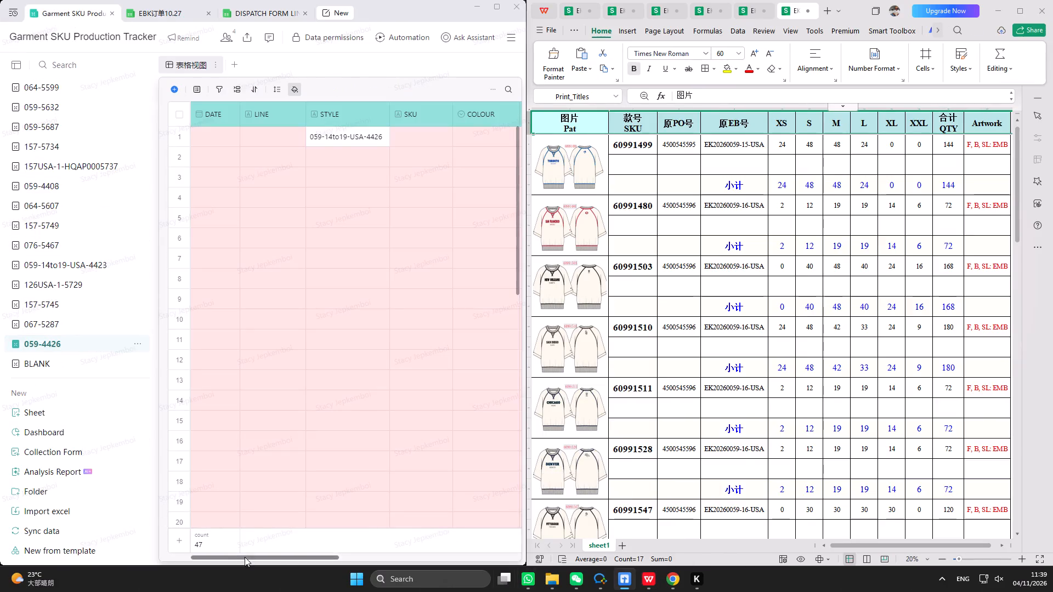
# Enter line 6 and date 2026/11/4 in the first record of the 059-4426 table.
pyautogui.click(262, 143)
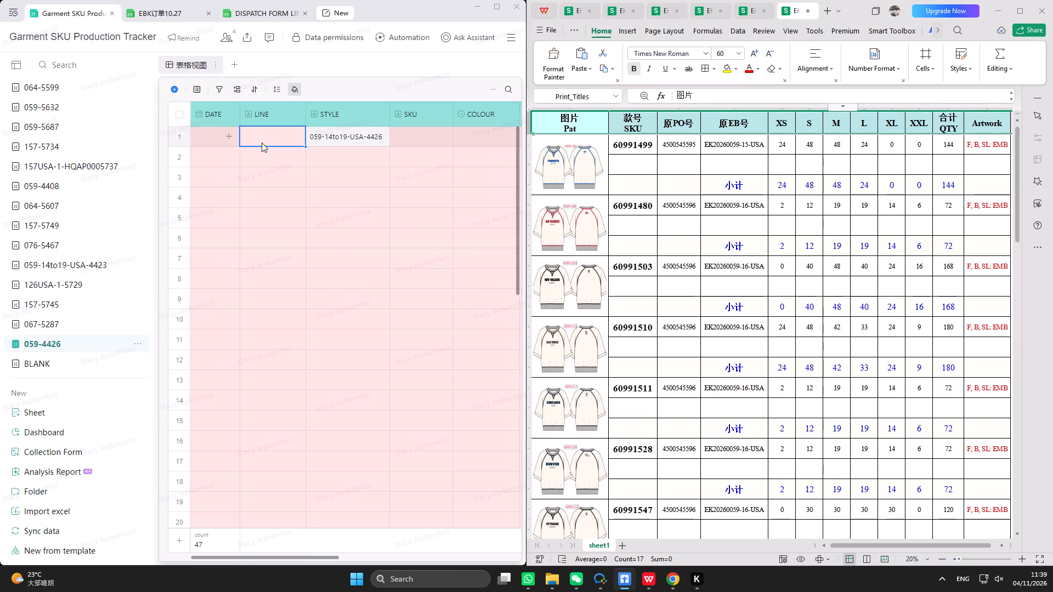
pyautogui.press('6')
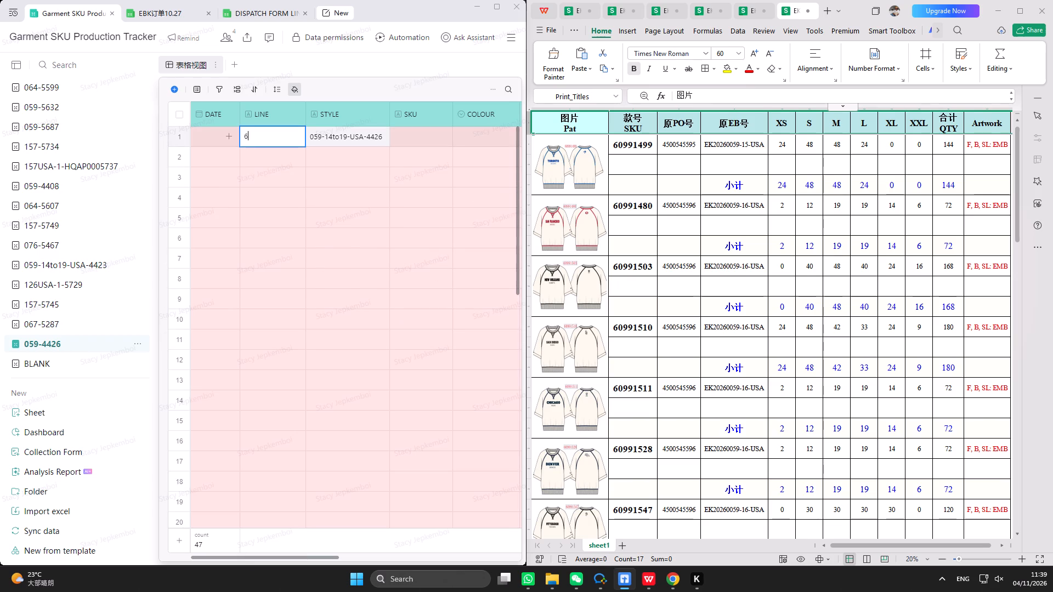
pyautogui.click(198, 143)
pyautogui.click(199, 142)
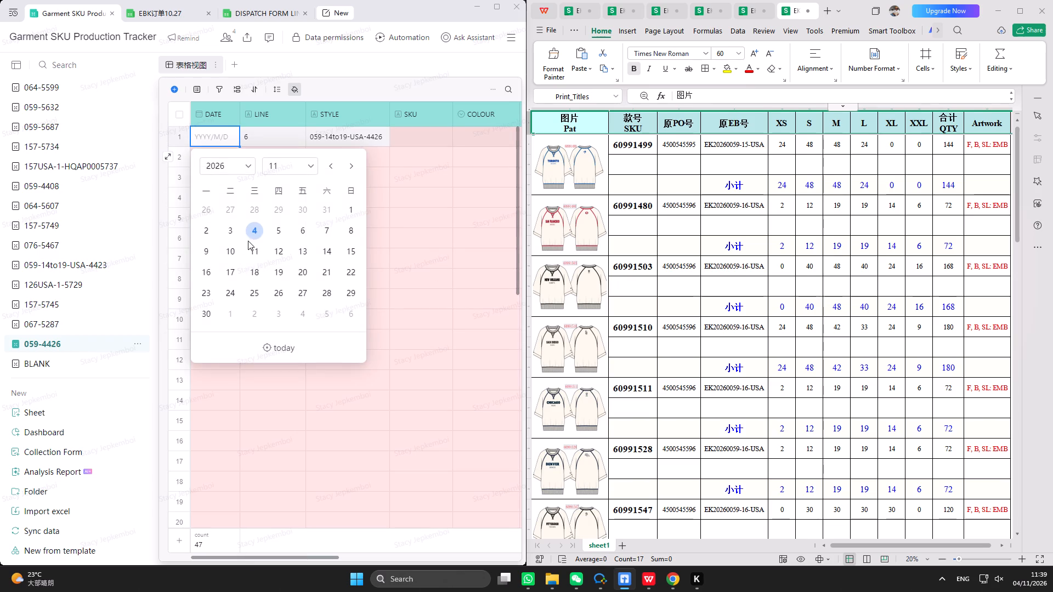
pyautogui.click(258, 230)
# Copy SKU 60991511 from the 4426 order sheet for the SKU field of the first 059-4426 record.
pyautogui.click(409, 140)
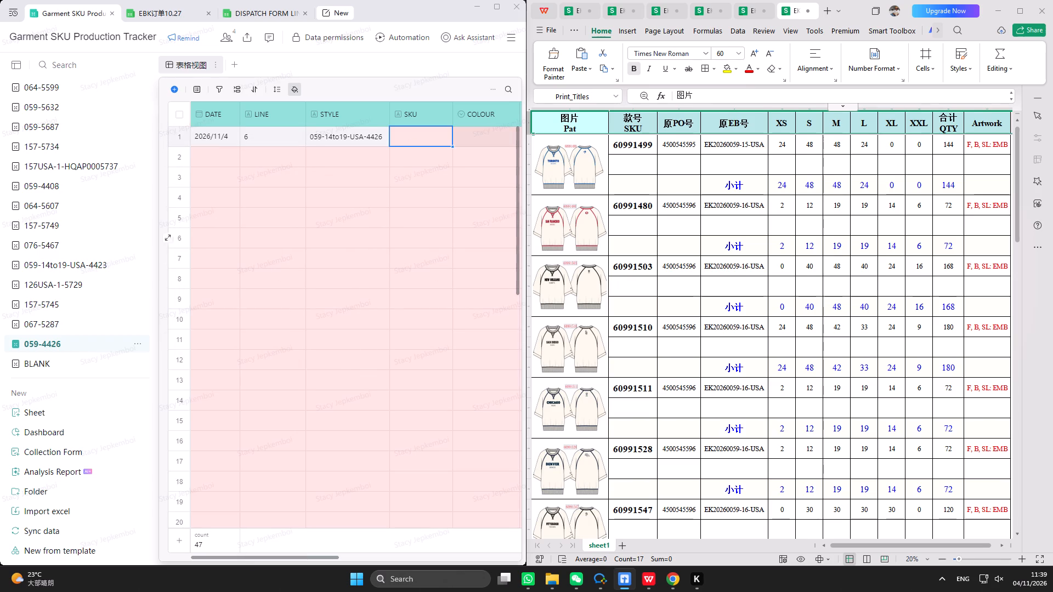
pyautogui.click(641, 386)
pyautogui.doubleClick(720, 100)
pyautogui.doubleClick(733, 72)
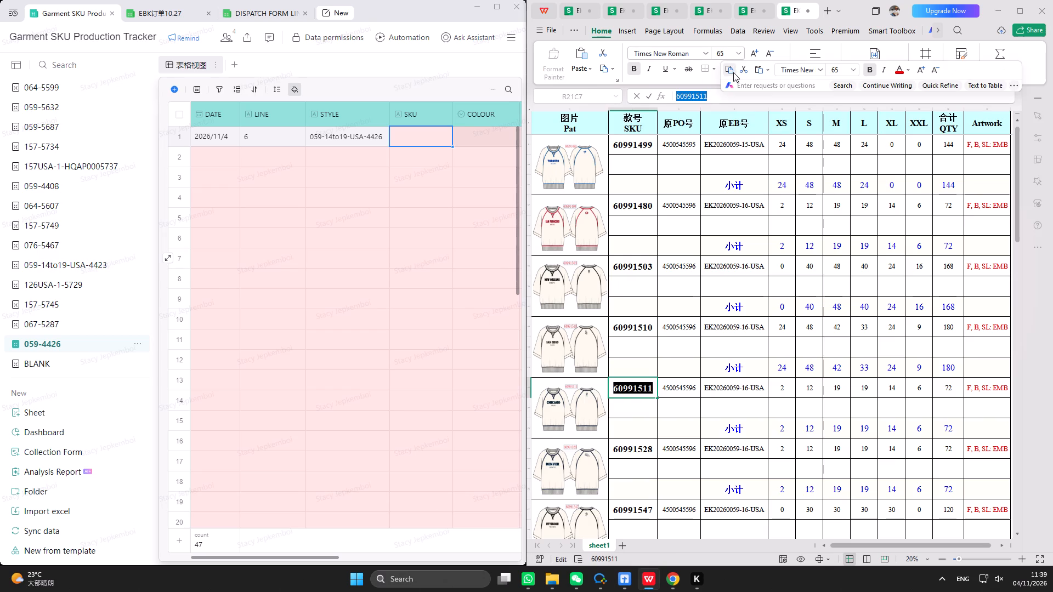
# Paste SKU 60991511 into the first record of the 059-4426 table.
pyautogui.tripleClick(417, 139)
pyautogui.rightClick(417, 139)
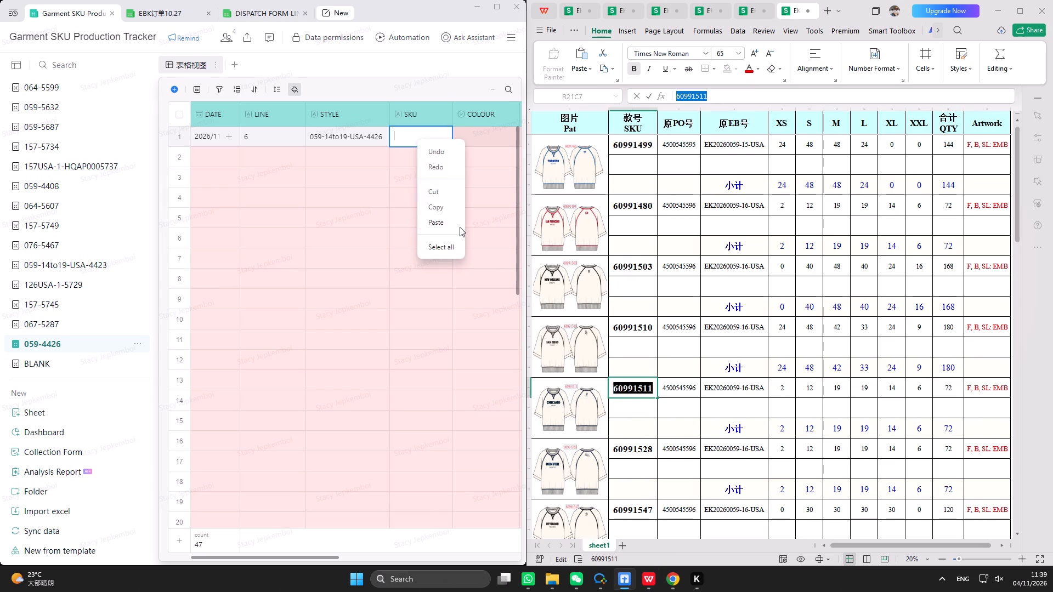
pyautogui.click(455, 223)
# Create the colour option DUNE DUST and assign it to the first record of the 059-4426 table.
pyautogui.click(486, 142)
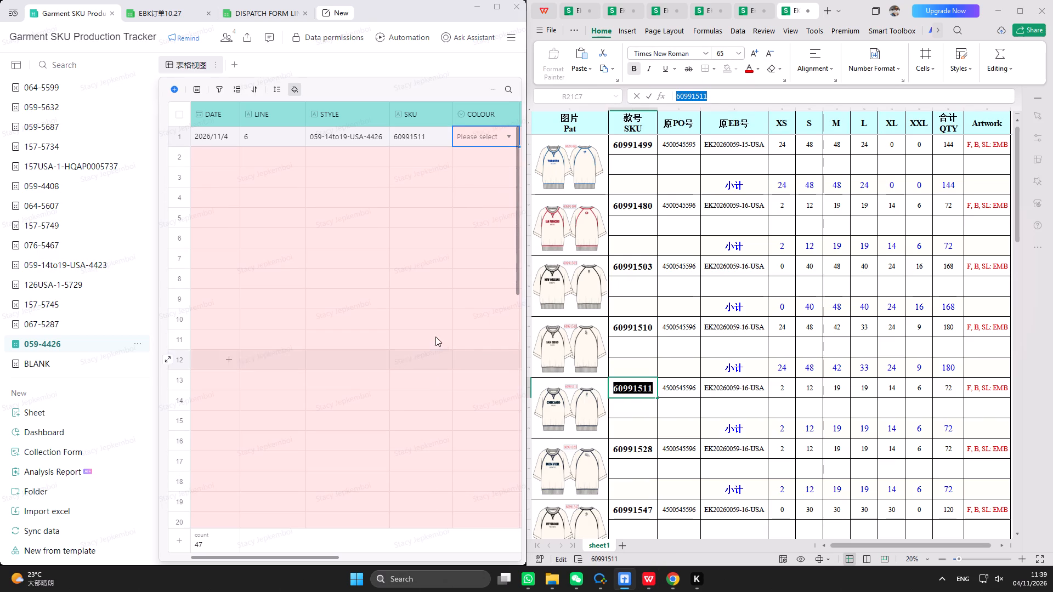
pyautogui.click(473, 141)
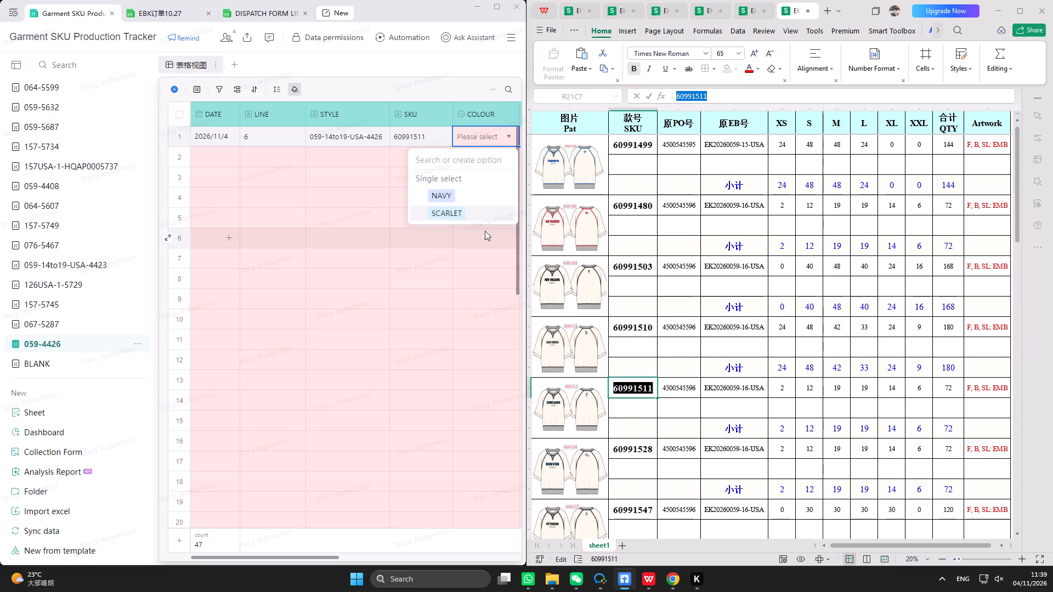
pyautogui.write('DUNE D')
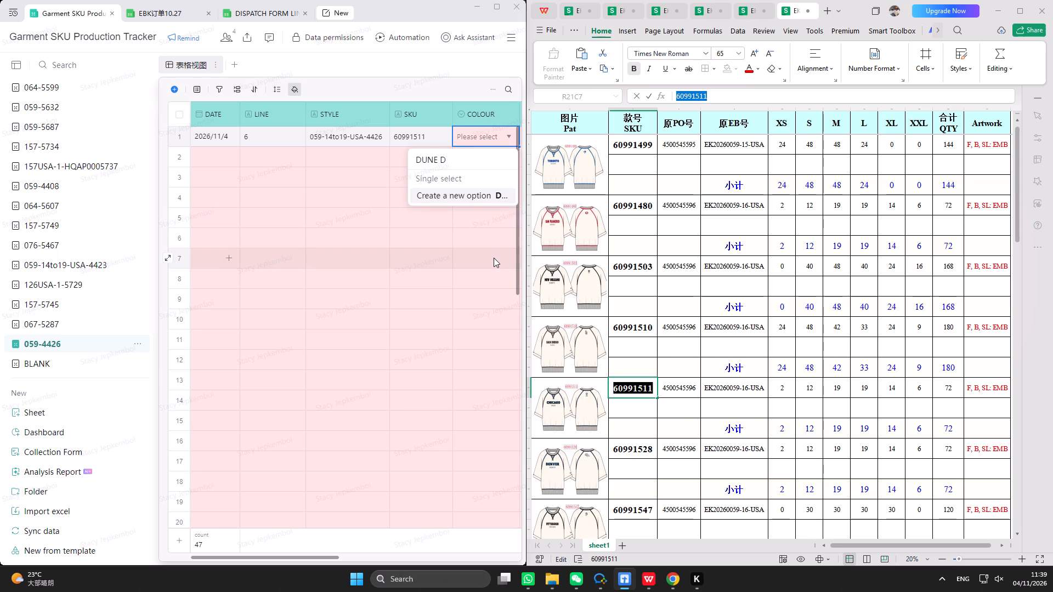
pyautogui.write('UST')
pyautogui.click(457, 197)
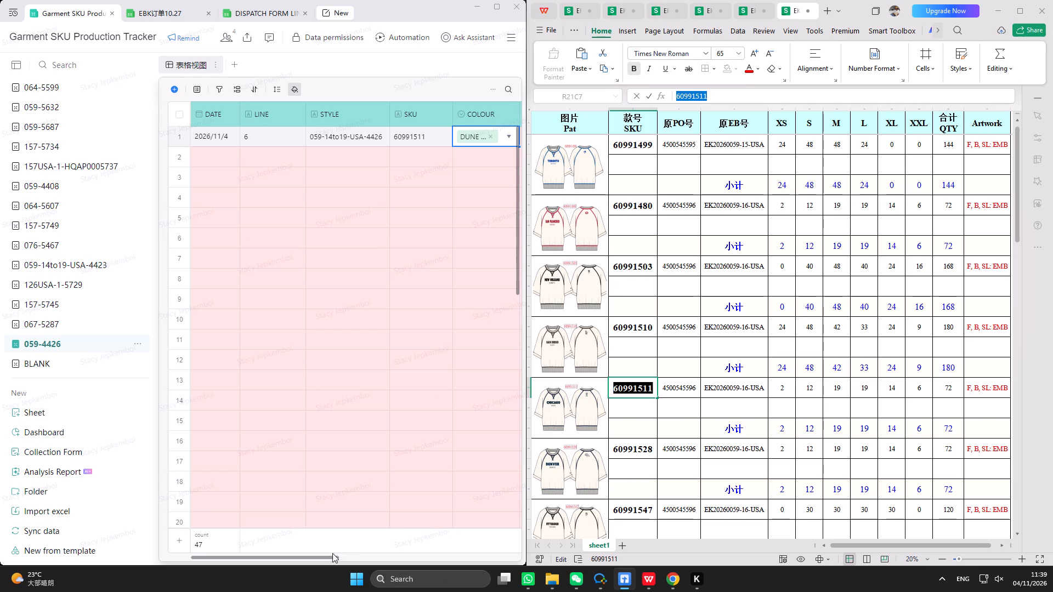
# Set the sizes of rows 1 to 6 in the 059-4426 table to XS, S, M, L, XL and 2XL.
pyautogui.moveTo(331, 556); pyautogui.dragTo(381, 544)
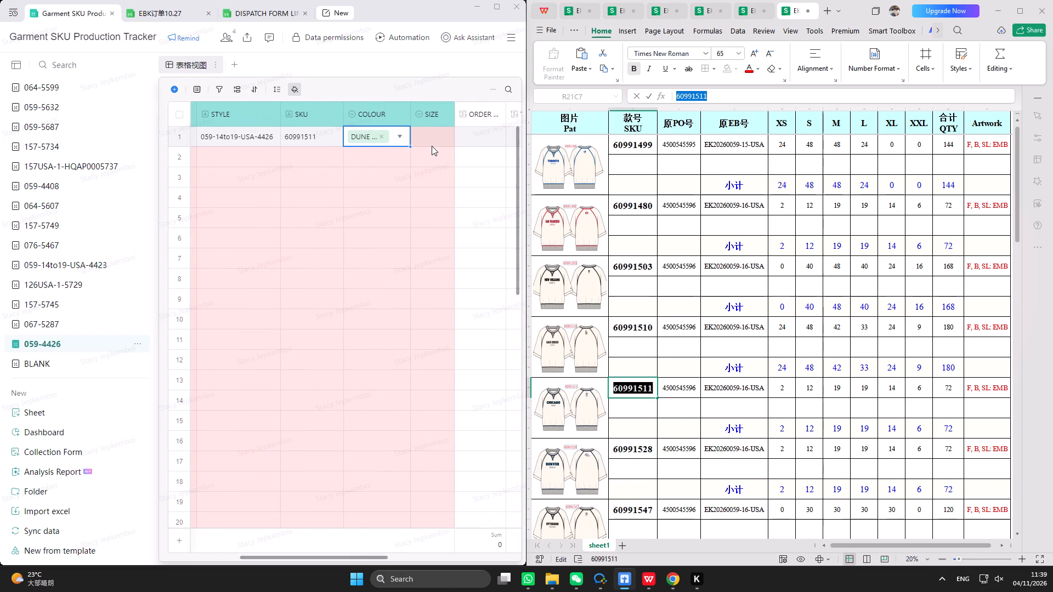
pyautogui.doubleClick(432, 144)
pyautogui.click(454, 282)
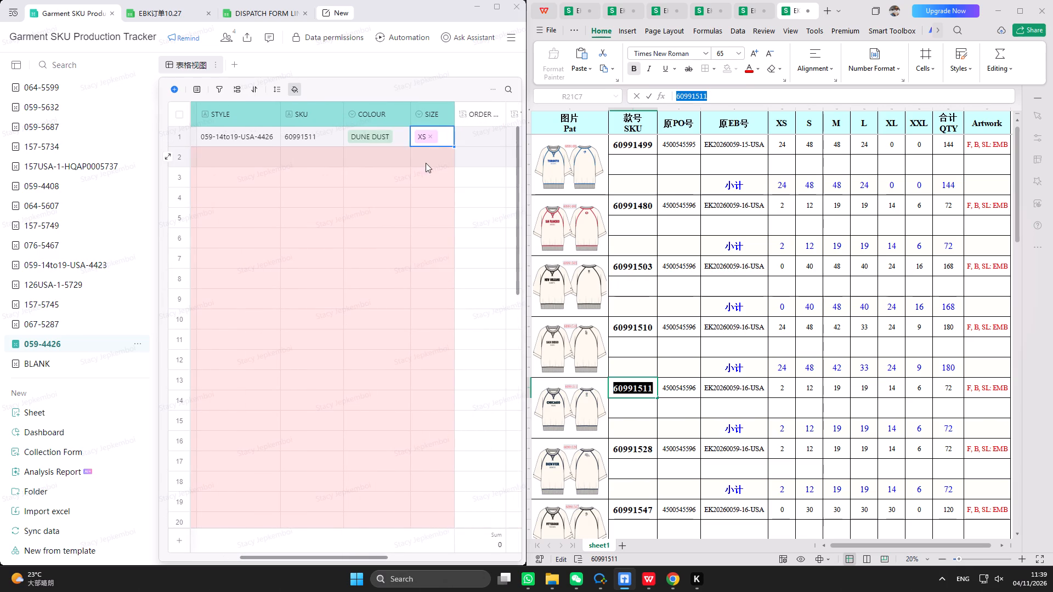
pyautogui.doubleClick(426, 163)
pyautogui.click(463, 286)
pyautogui.doubleClick(432, 177)
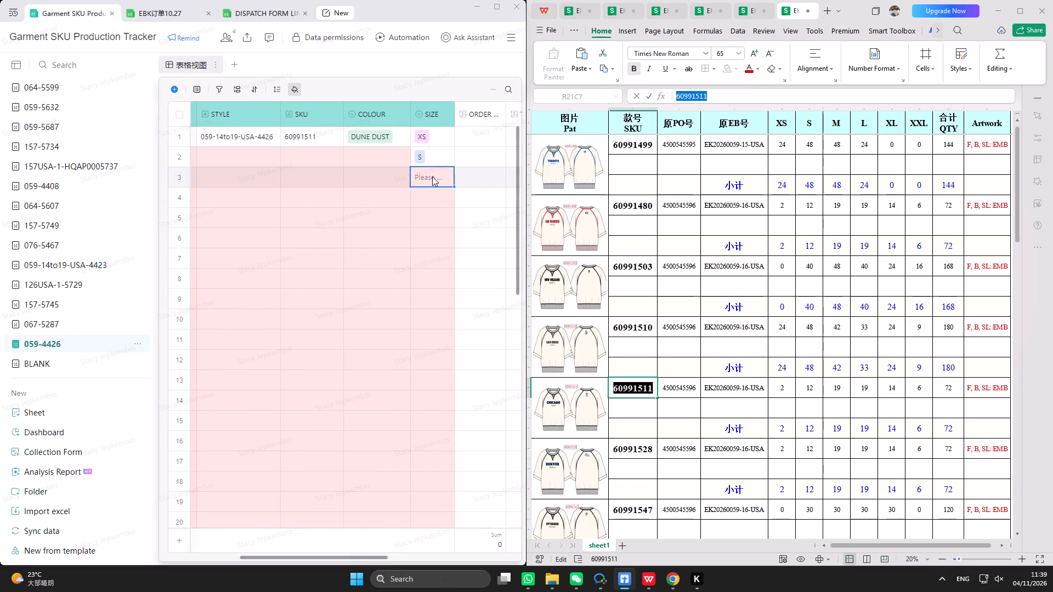
pyautogui.click(460, 281)
pyautogui.doubleClick(432, 201)
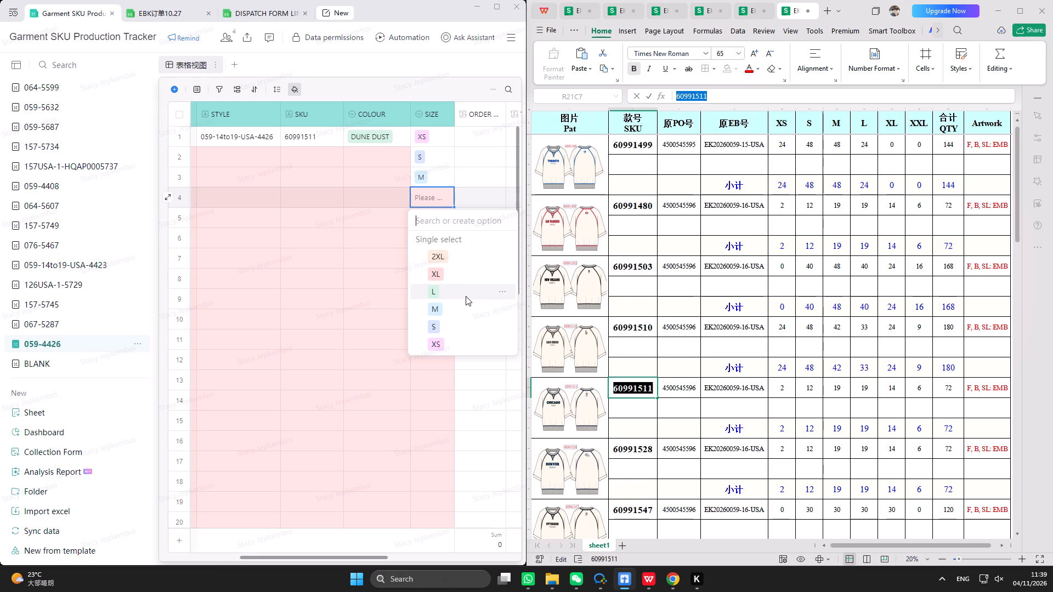
pyautogui.click(466, 296)
pyautogui.doubleClick(437, 219)
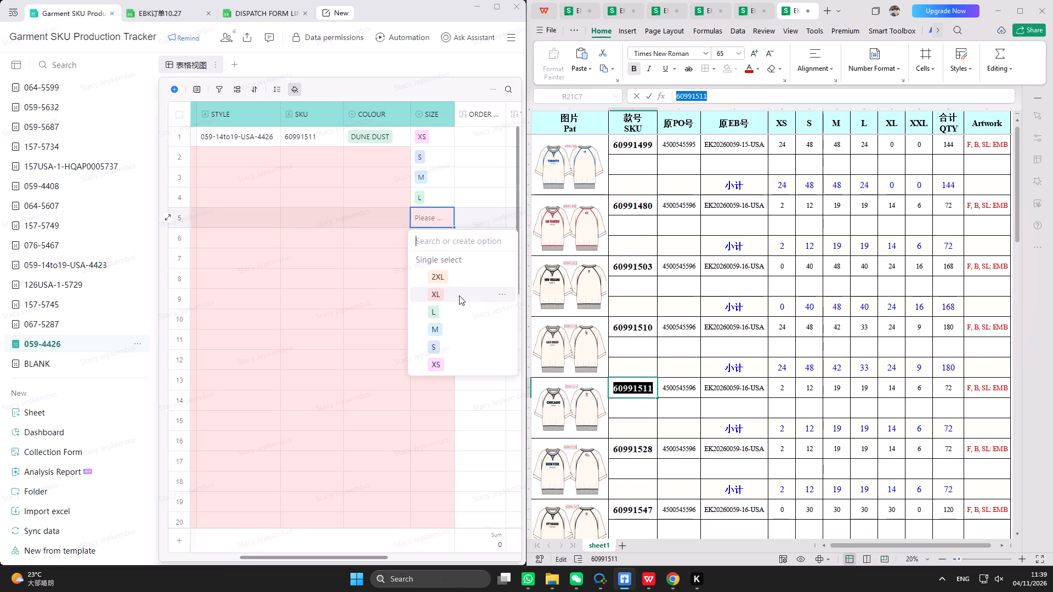
pyautogui.click(459, 295)
pyautogui.doubleClick(427, 238)
pyautogui.click(460, 290)
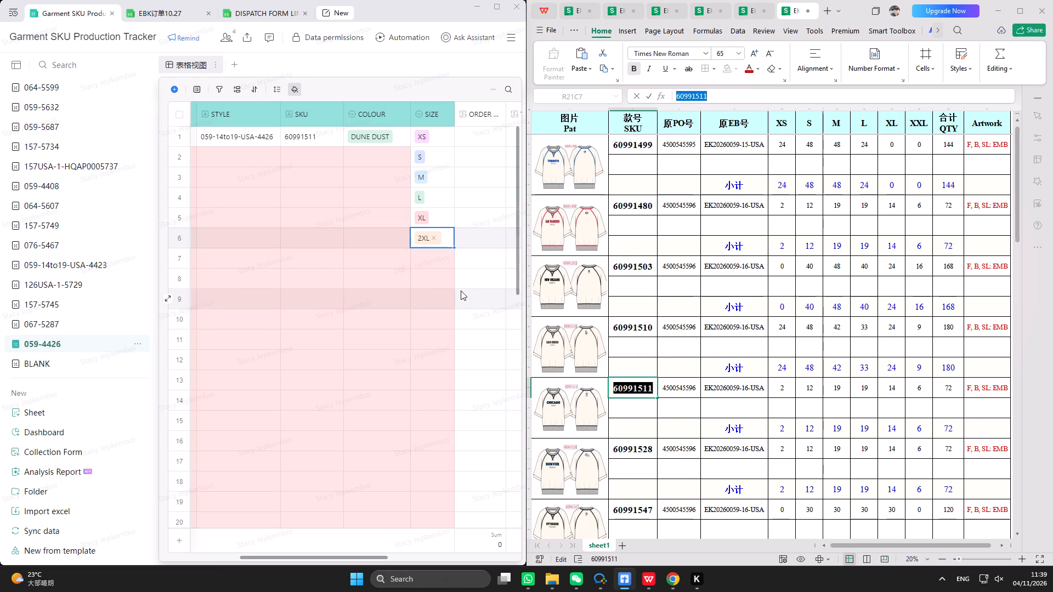
# Highlight the subtotal (小计) row of SKU 60991511 in yellow in the WPS order workbook.
pyautogui.click(479, 138)
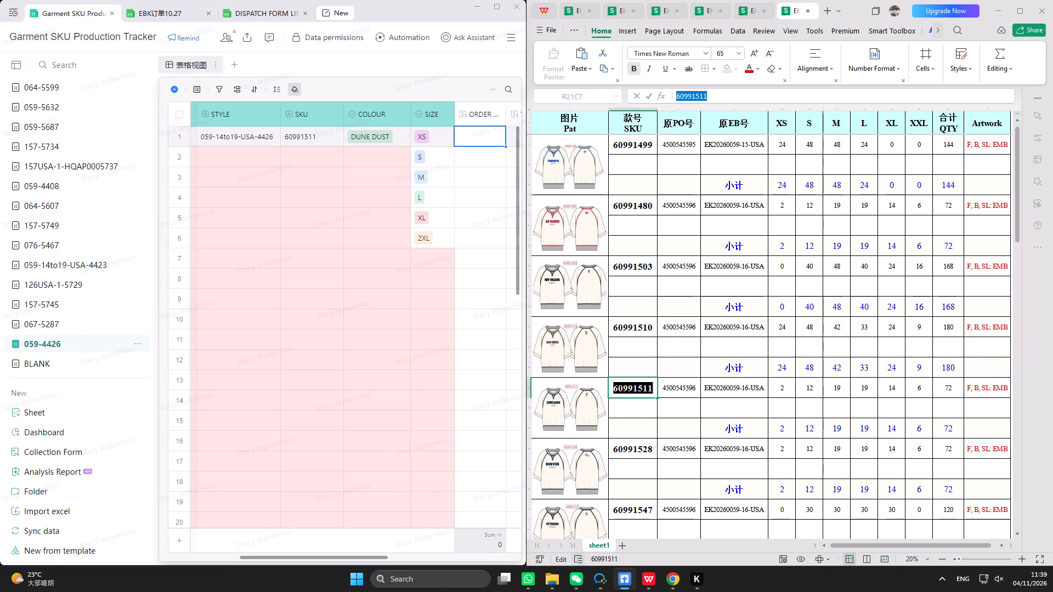
pyautogui.moveTo(642, 425); pyautogui.dragTo(1000, 424)
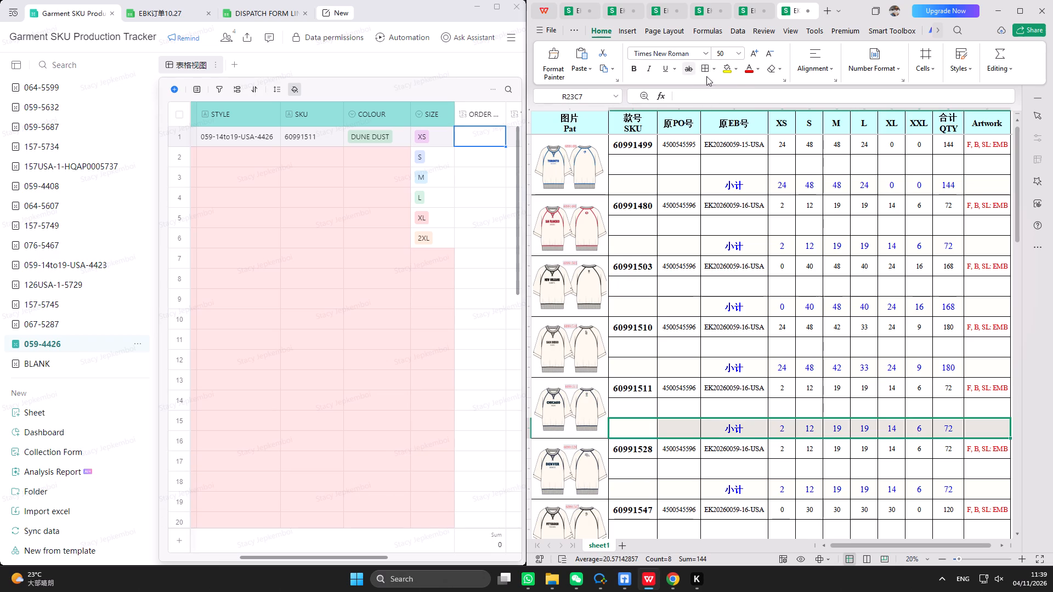
pyautogui.click(731, 71)
# Enter order quantities 2, 12, 19, 19, 14 and 6 for sizes XS to 2XL in the tracker's 059-4426 table.
pyautogui.click(473, 156)
pyautogui.click(475, 133)
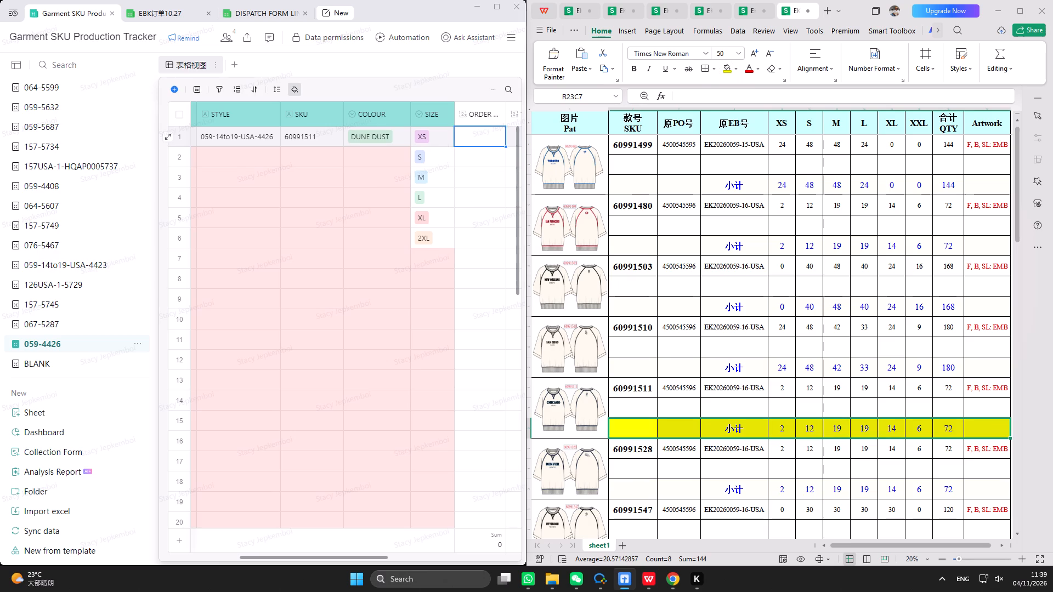
pyautogui.press('2')
pyautogui.press('Return')
pyautogui.write('12')
pyautogui.press('Return')
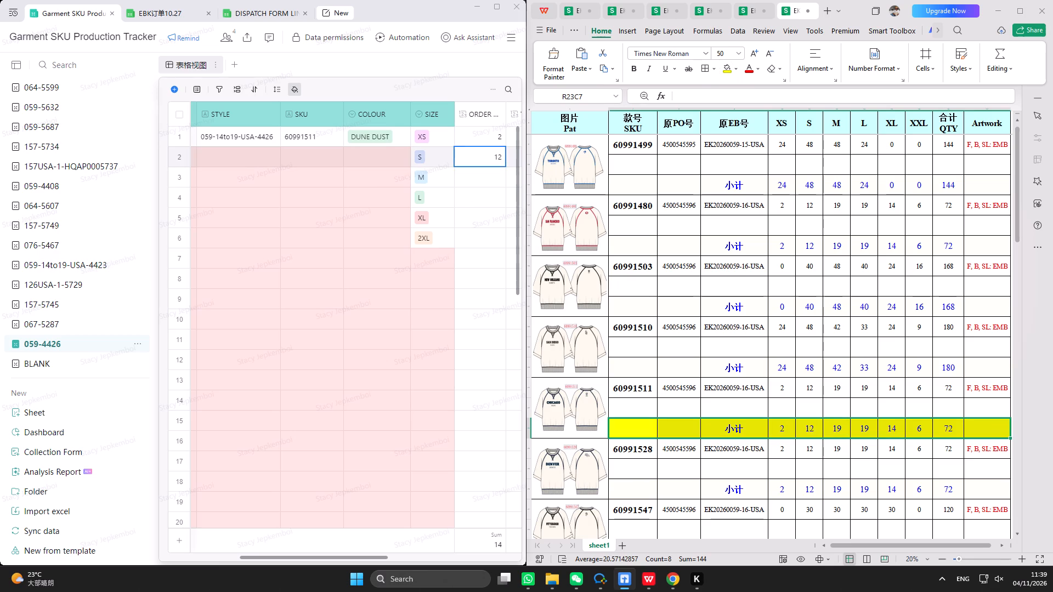
pyautogui.write('19')
pyautogui.press('Return')
pyautogui.write('19')
pyautogui.press('Return')
pyautogui.write('14')
pyautogui.press('Return')
pyautogui.press('6')
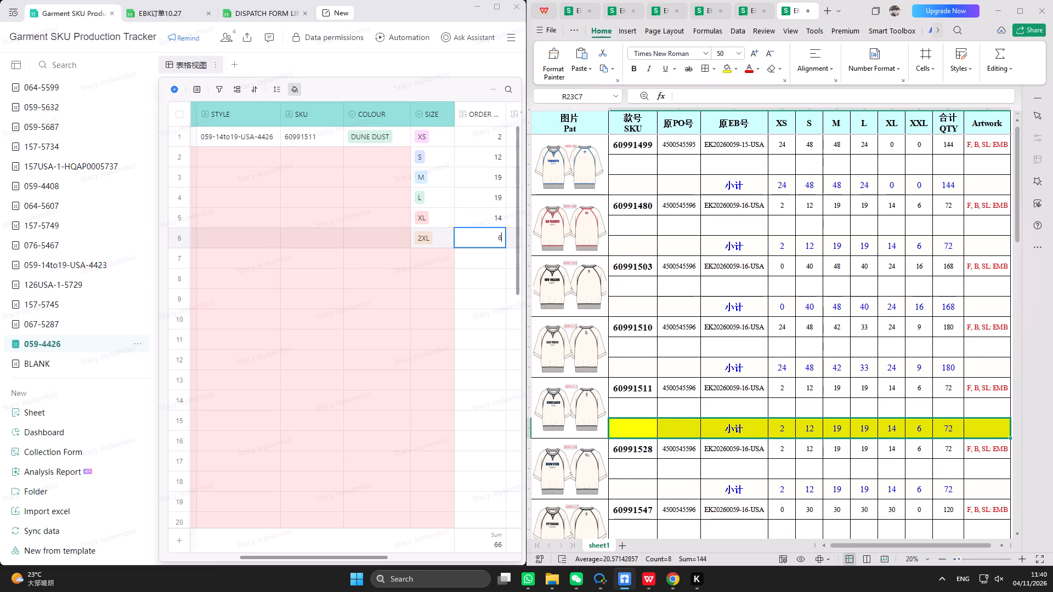
pyautogui.press('Return')
# Fill TTL QTY MADE for sizes XS to 2XL with 2, 12, 19, 19, 14 and 6.
pyautogui.moveTo(285, 555); pyautogui.dragTo(302, 555)
pyautogui.moveTo(304, 555); pyautogui.dragTo(334, 551)
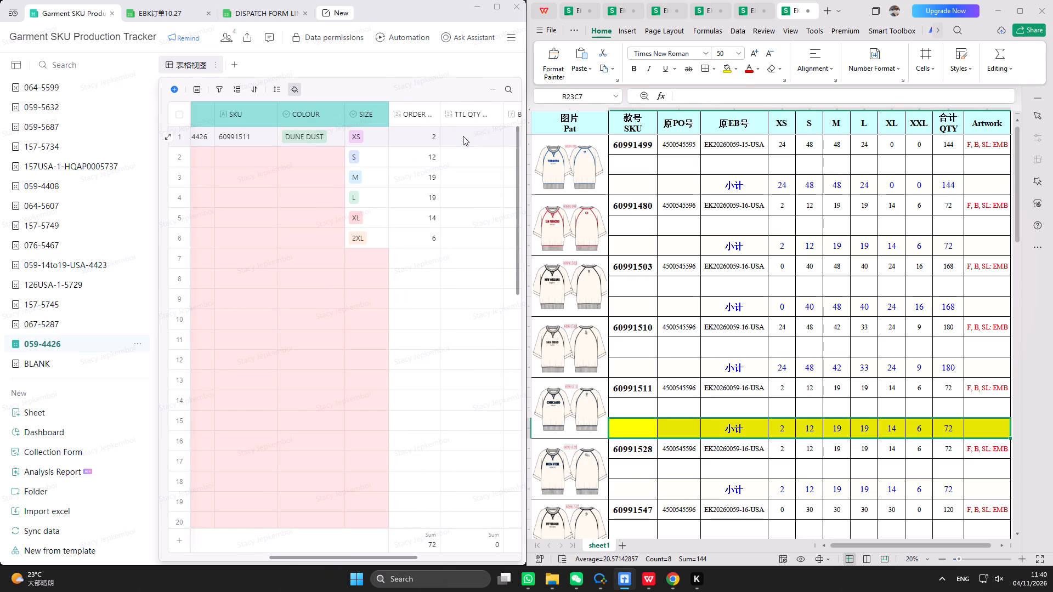
pyautogui.click(463, 136)
pyautogui.press('2')
pyautogui.press('Return')
pyautogui.write('12')
pyautogui.press('Return')
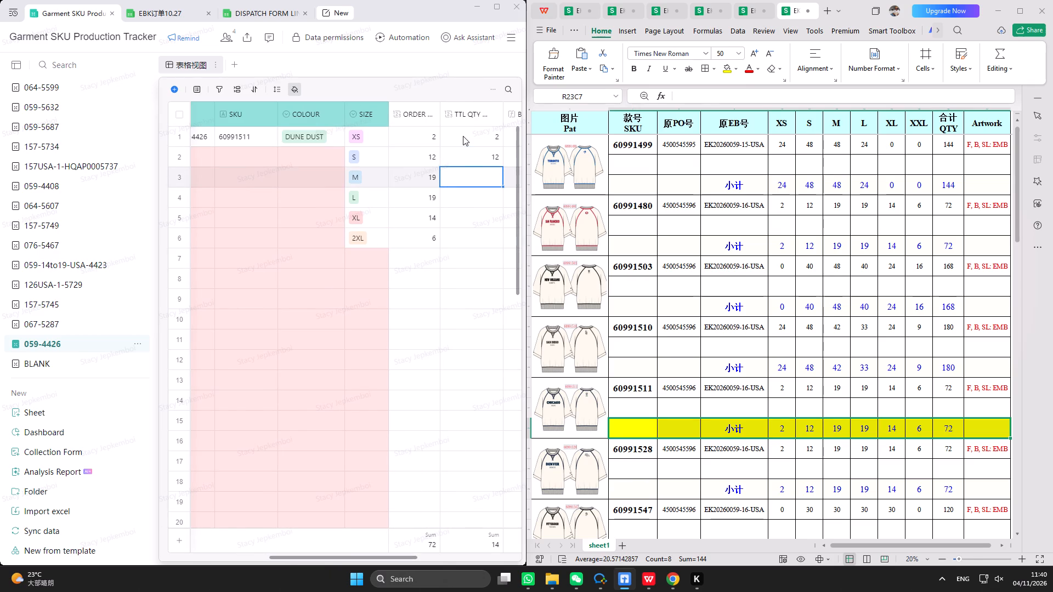
pyautogui.write('19')
pyautogui.press('Return')
pyautogui.write('19')
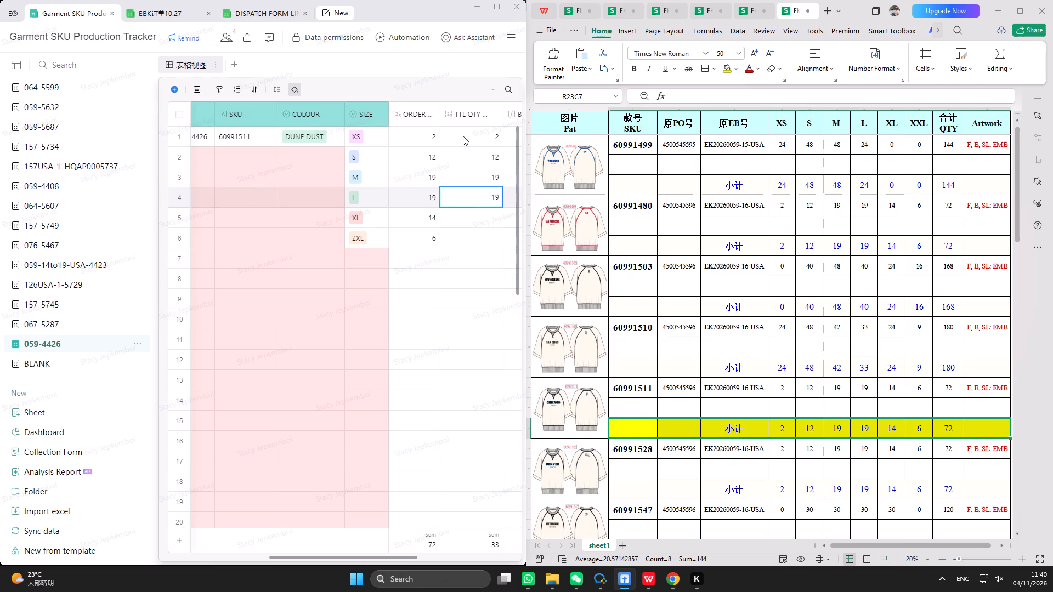
pyautogui.press('Return')
pyautogui.write('14')
pyautogui.press('Return')
pyautogui.press('6')
pyautogui.press('Return')
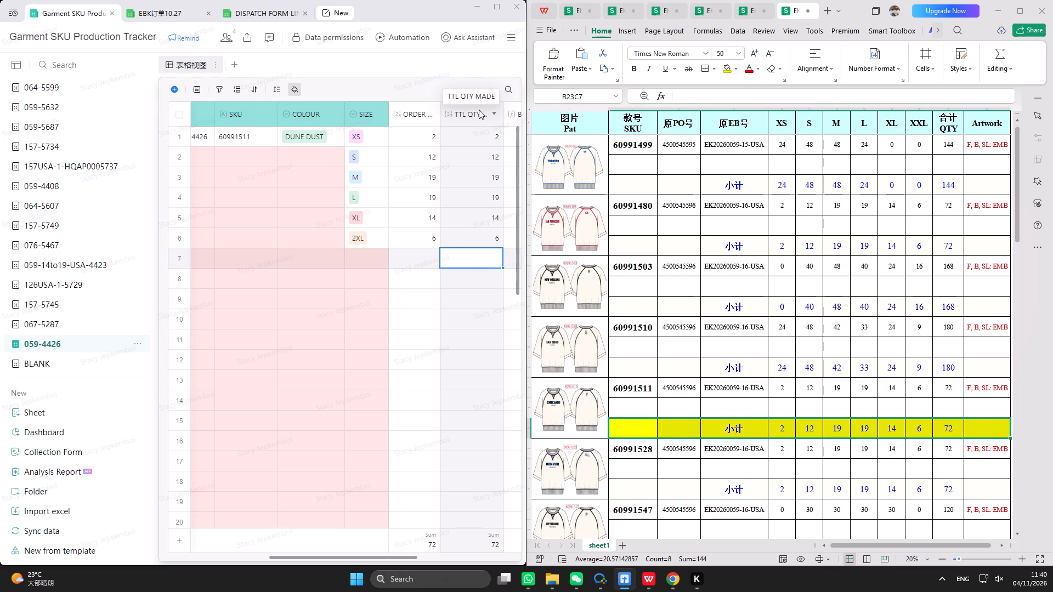
# In DISPATCH FORM LINE WISE, add 461 and 52 to the output formula of style 373-13-2985.
pyautogui.click(268, 8)
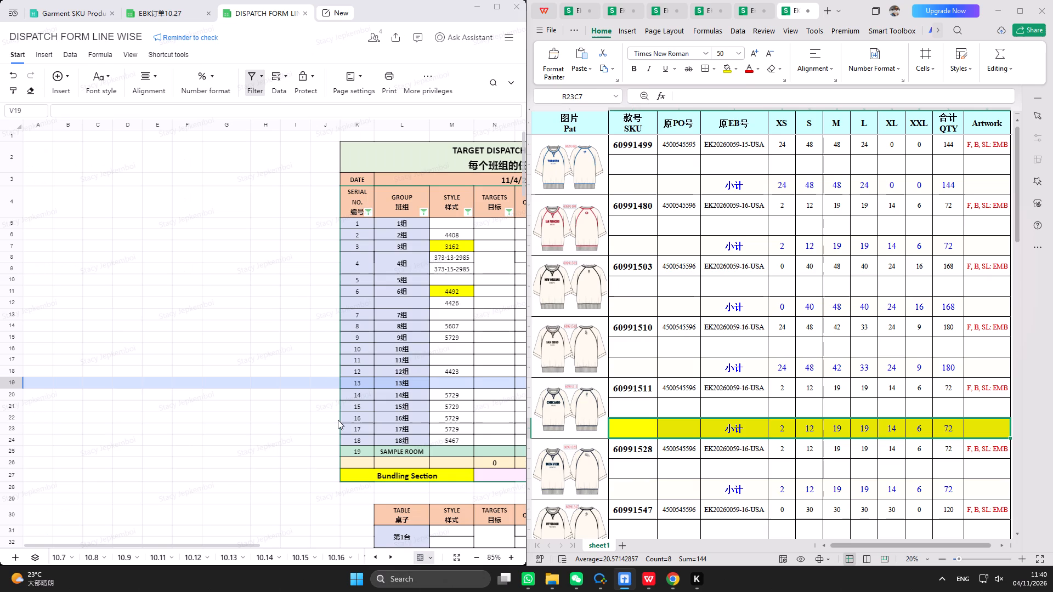
pyautogui.moveTo(229, 547); pyautogui.dragTo(301, 542)
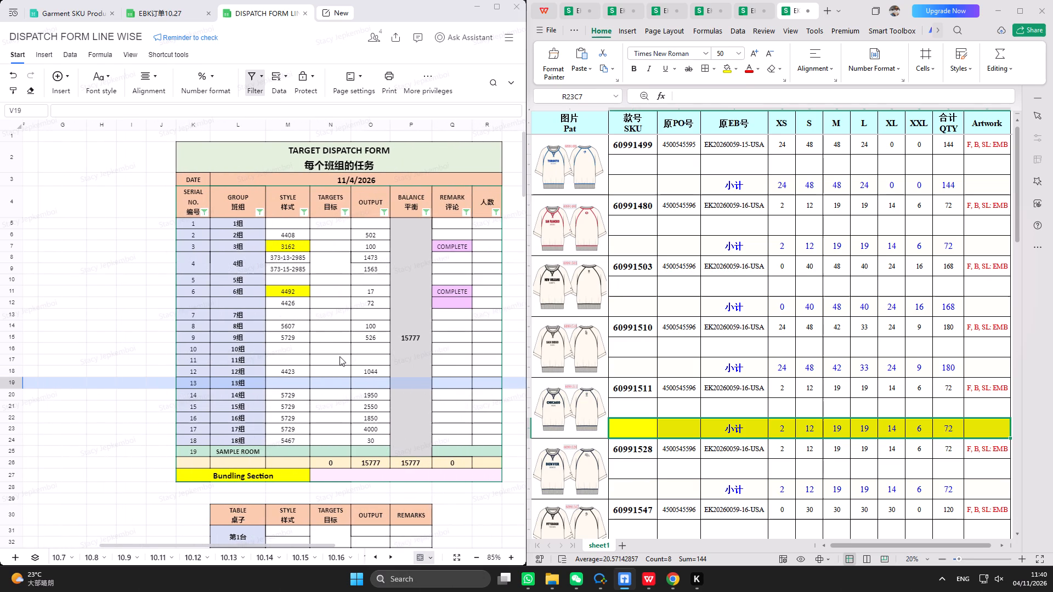
pyautogui.click(370, 272)
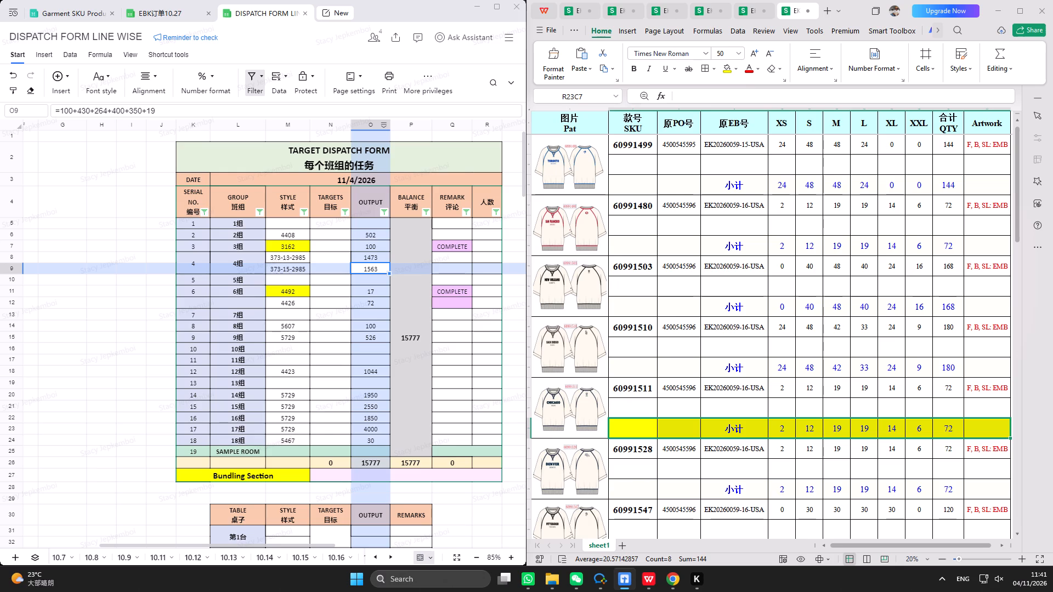
pyautogui.click(383, 260)
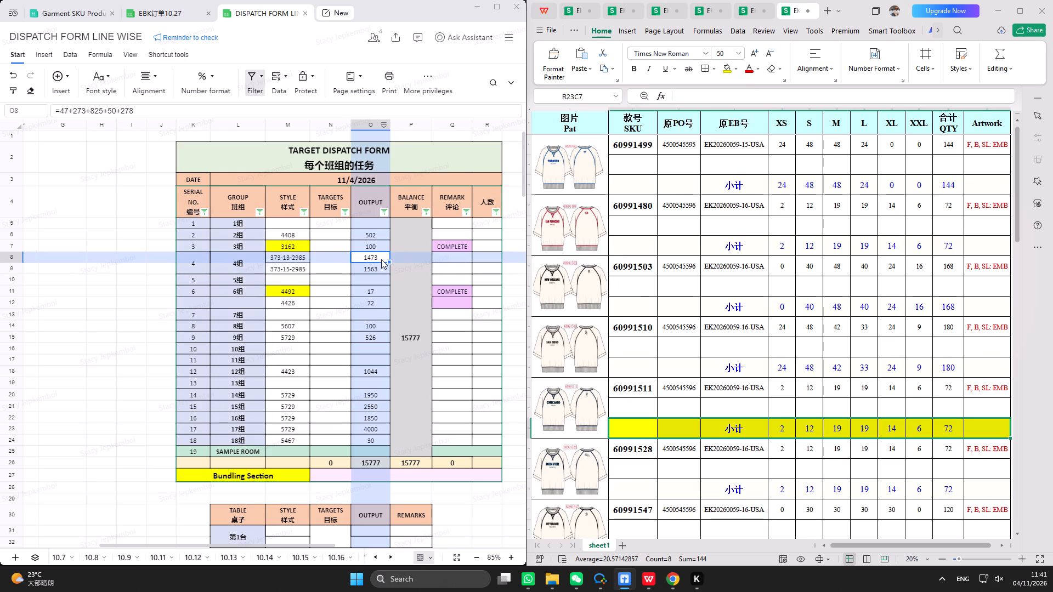
pyautogui.click(118, 110)
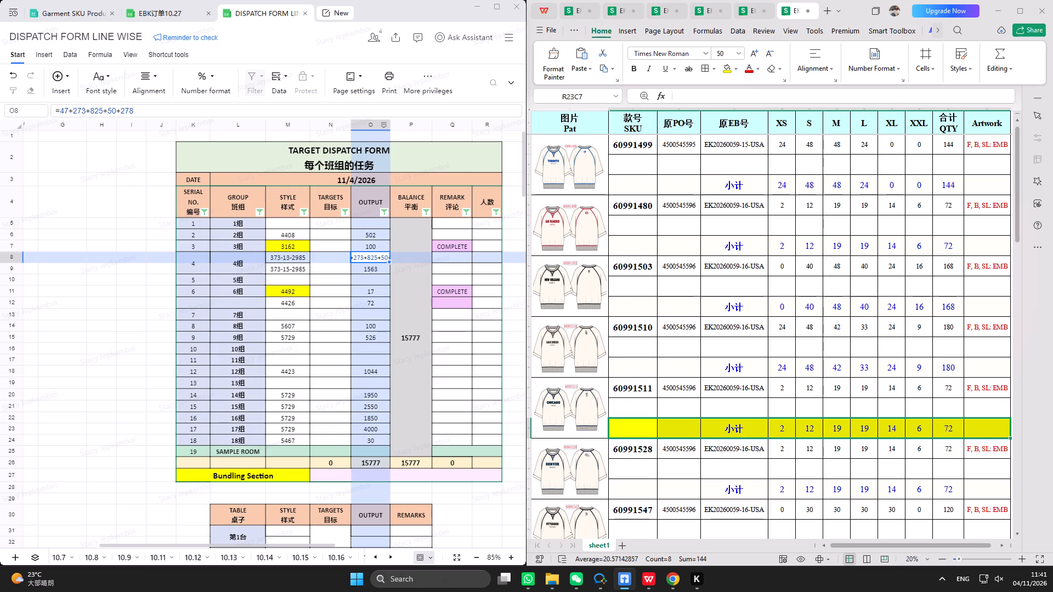
pyautogui.write('461+')
pyautogui.scroll(1, 118, 110)
pyautogui.click(166, 115)
pyautogui.write('+52')
pyautogui.press('Return')
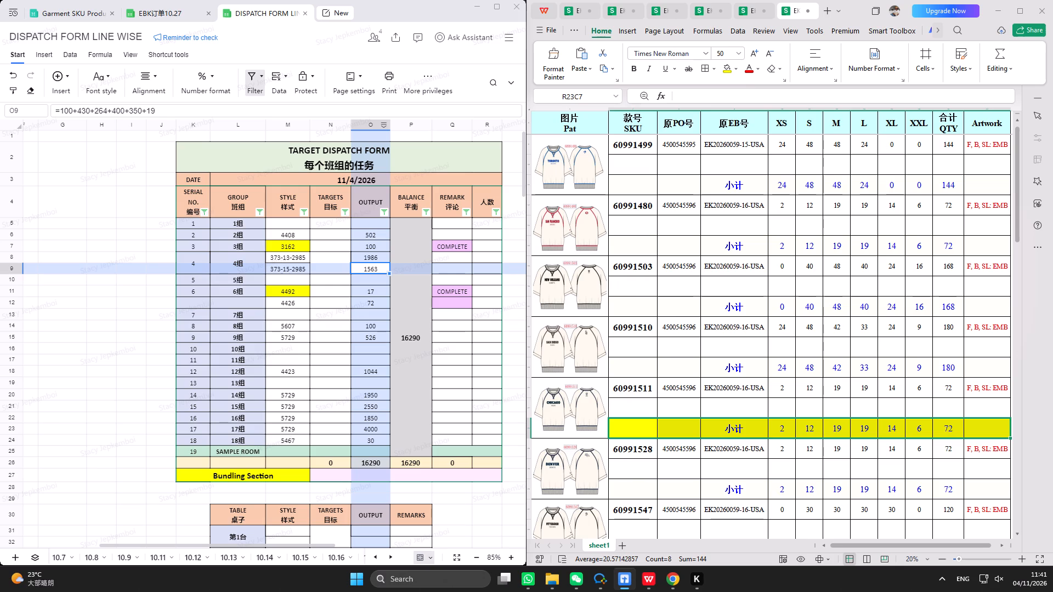
# Remove the pink fill from the remark cell in the style 4426 row.
pyautogui.scroll(1, 120, 0)
pyautogui.click(459, 298)
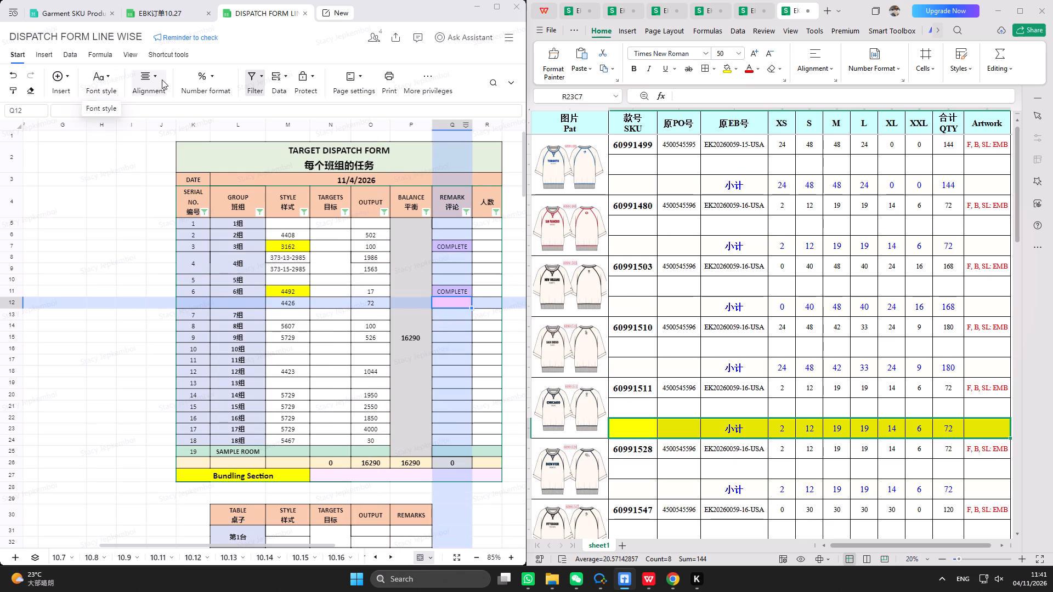
pyautogui.click(114, 81)
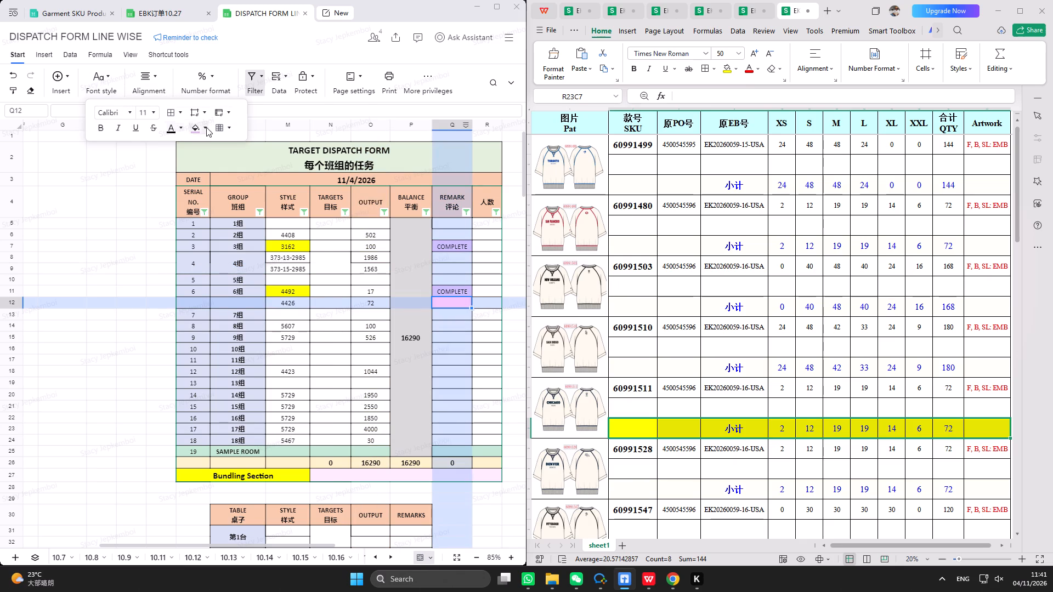
pyautogui.click(206, 127)
pyautogui.click(231, 150)
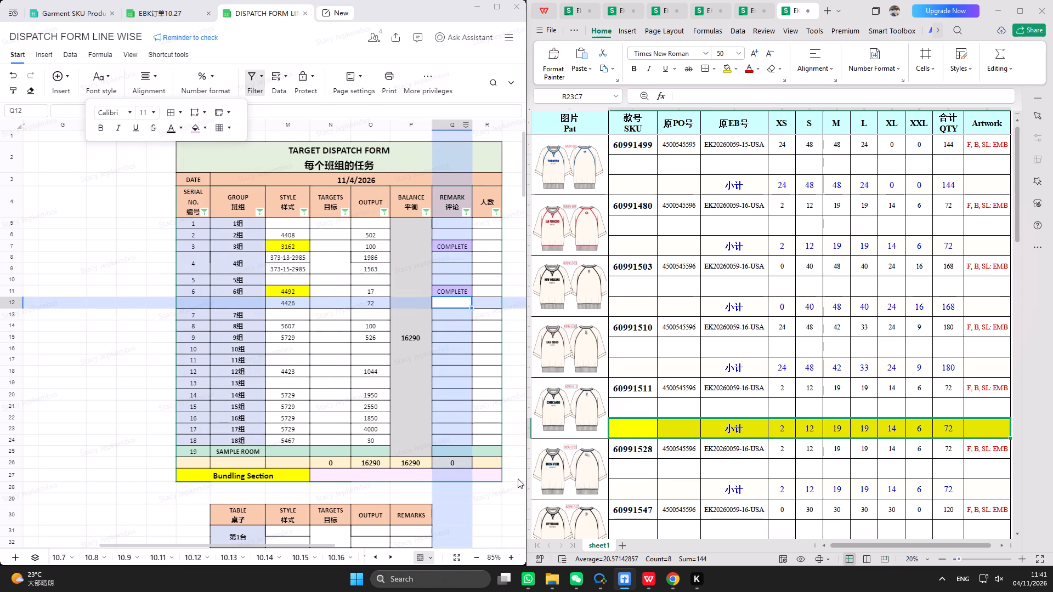
# Maximize the dispatch form window to show the full 11.4 dispatch table.
pyautogui.click(518, 479)
pyautogui.click(499, 4)
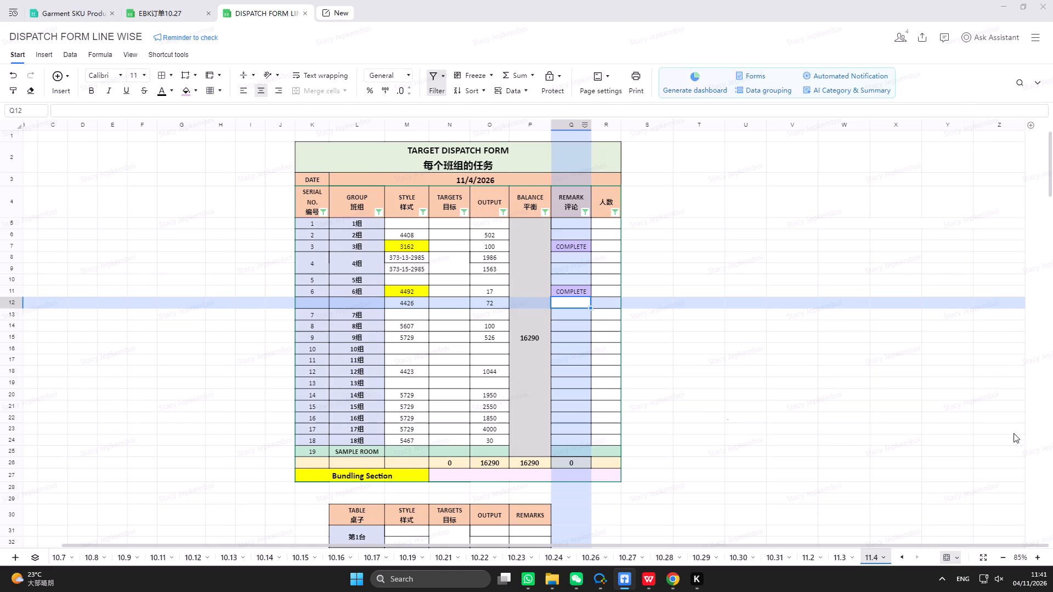
pyautogui.click(834, 403)
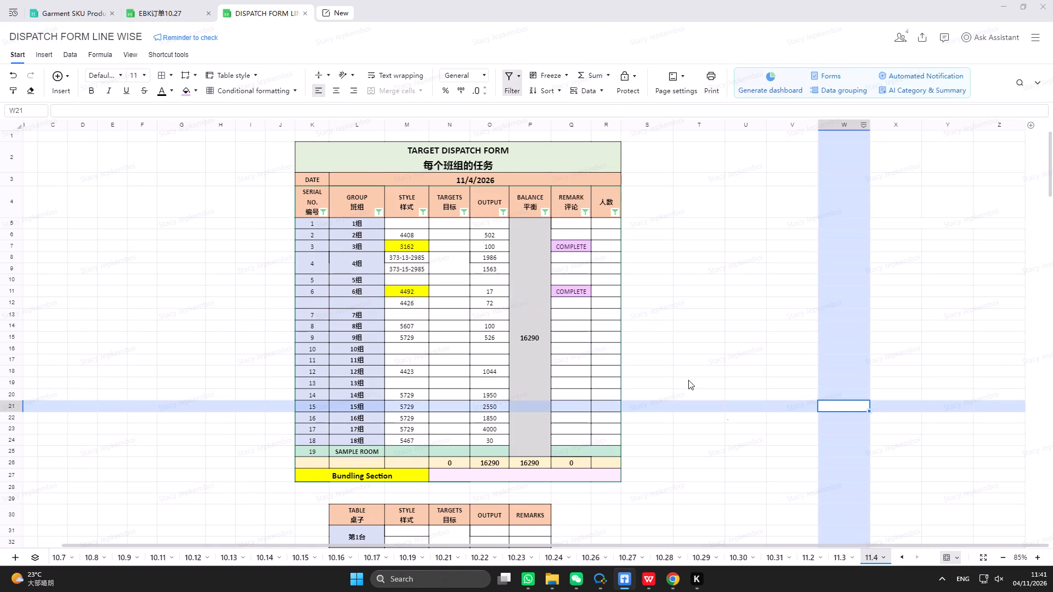
pyautogui.scroll(4, 579, 399)
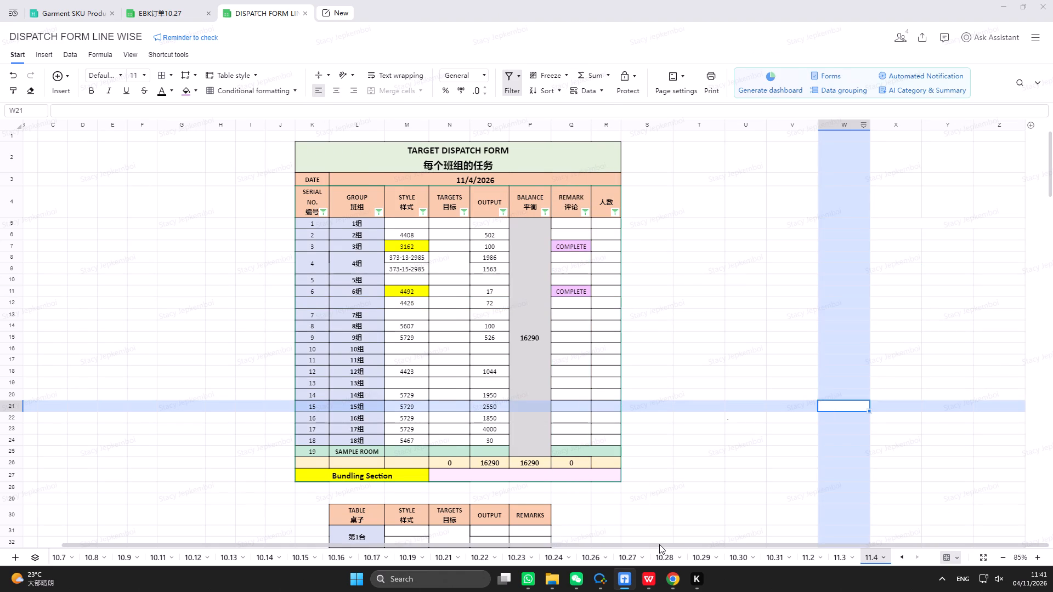
pyautogui.moveTo(659, 544); pyautogui.dragTo(611, 541)
pyautogui.scroll(4, 698, 449)
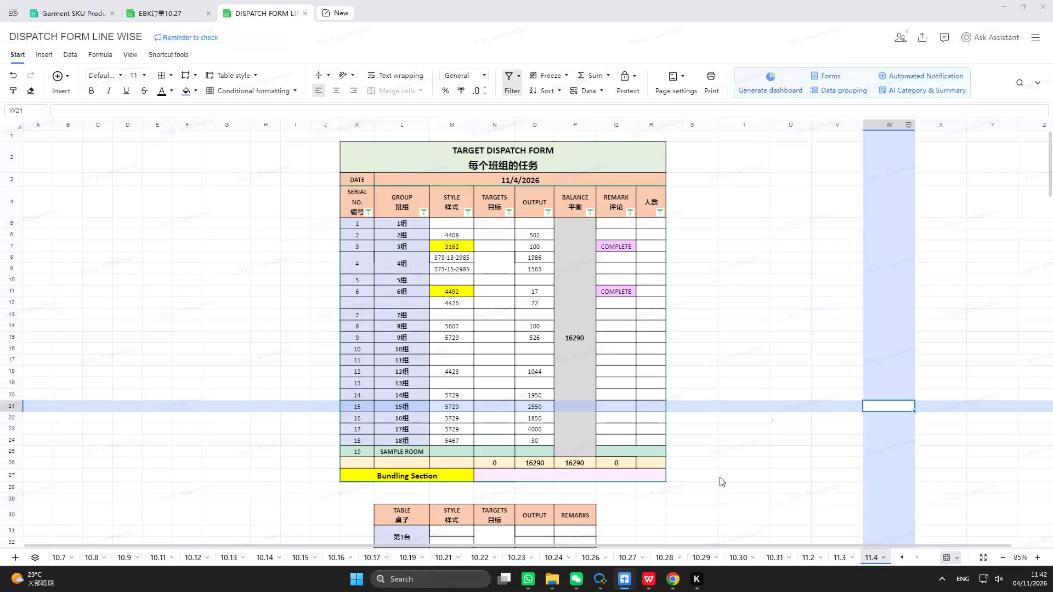
pyautogui.scroll(3, 667, 430)
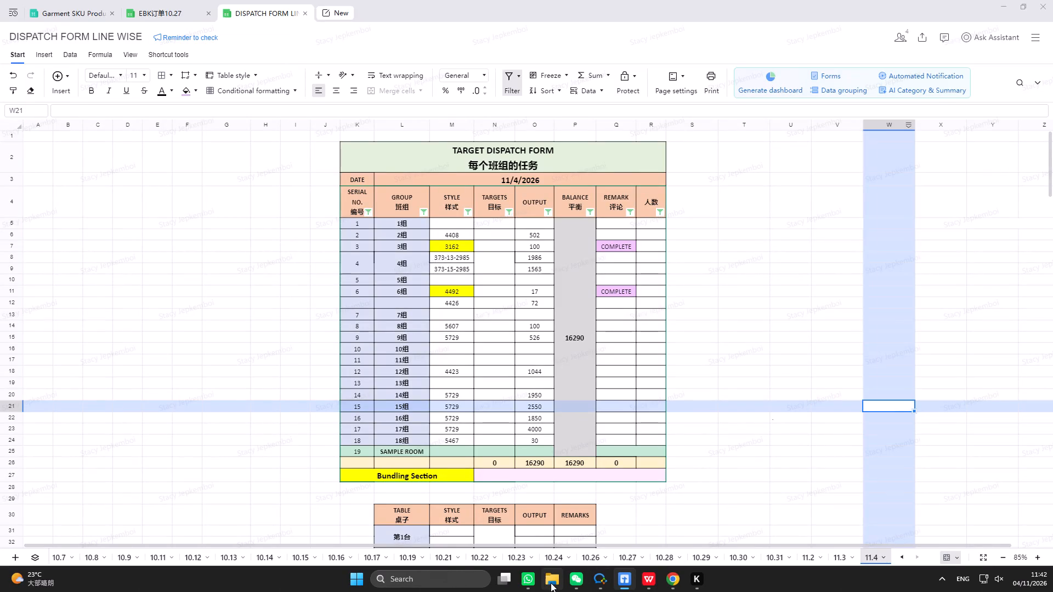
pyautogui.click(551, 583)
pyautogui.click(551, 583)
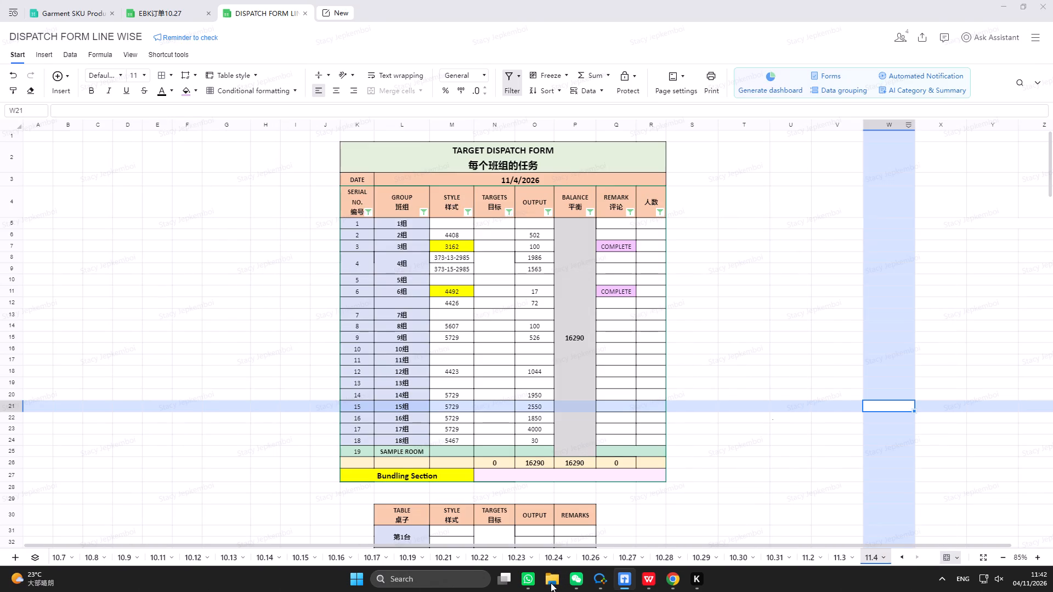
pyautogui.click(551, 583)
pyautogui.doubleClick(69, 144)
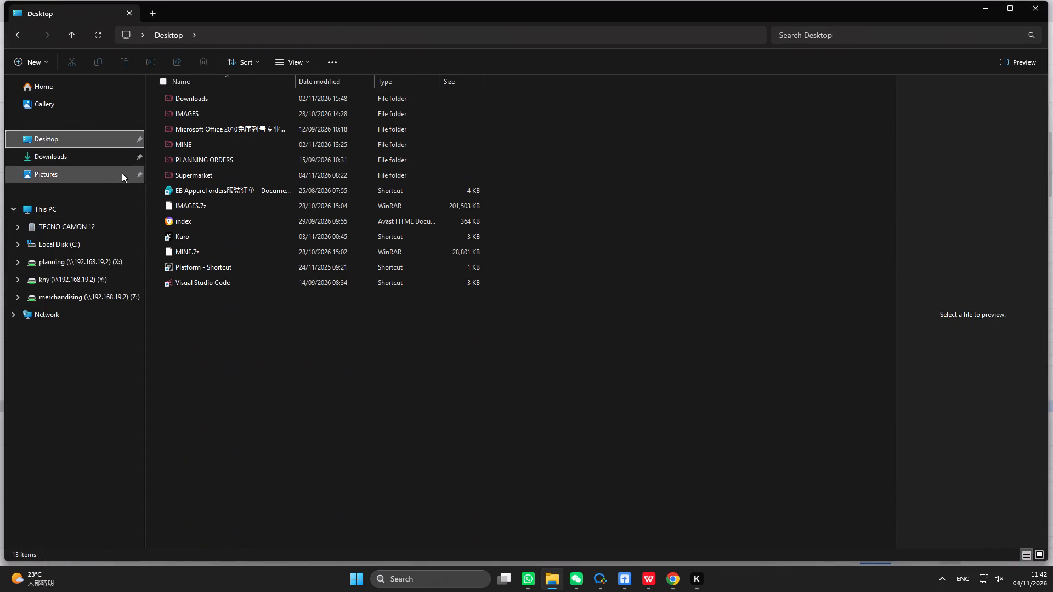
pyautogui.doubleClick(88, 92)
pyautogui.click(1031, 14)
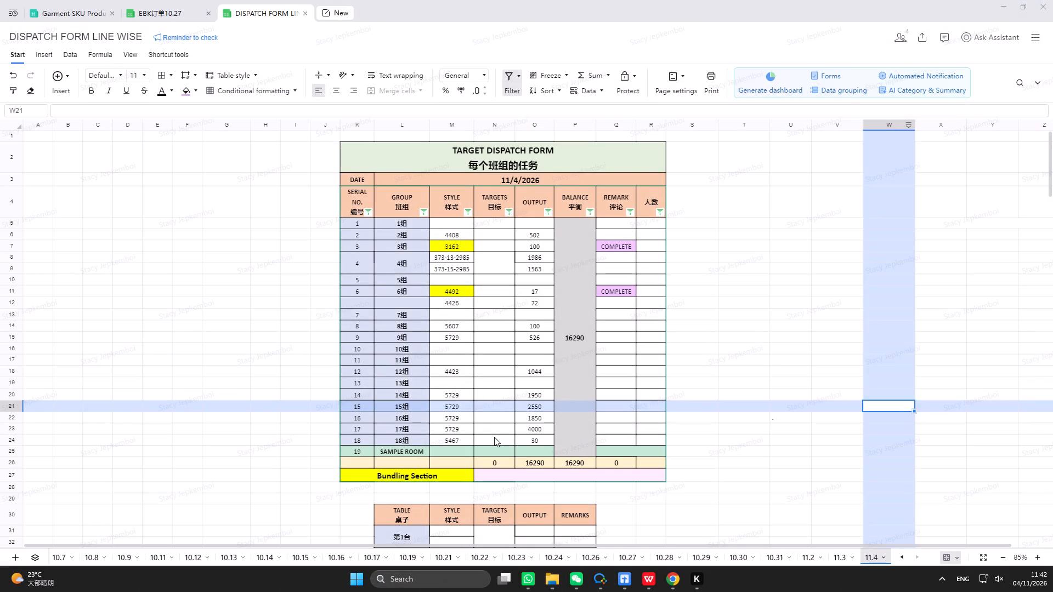
# Merge the serial number, group and targets cells of 6组 across the style 4492 and 4426 rows.
pyautogui.scroll(5, 494, 437)
pyautogui.moveTo(364, 288); pyautogui.dragTo(364, 297)
pyautogui.click(387, 87)
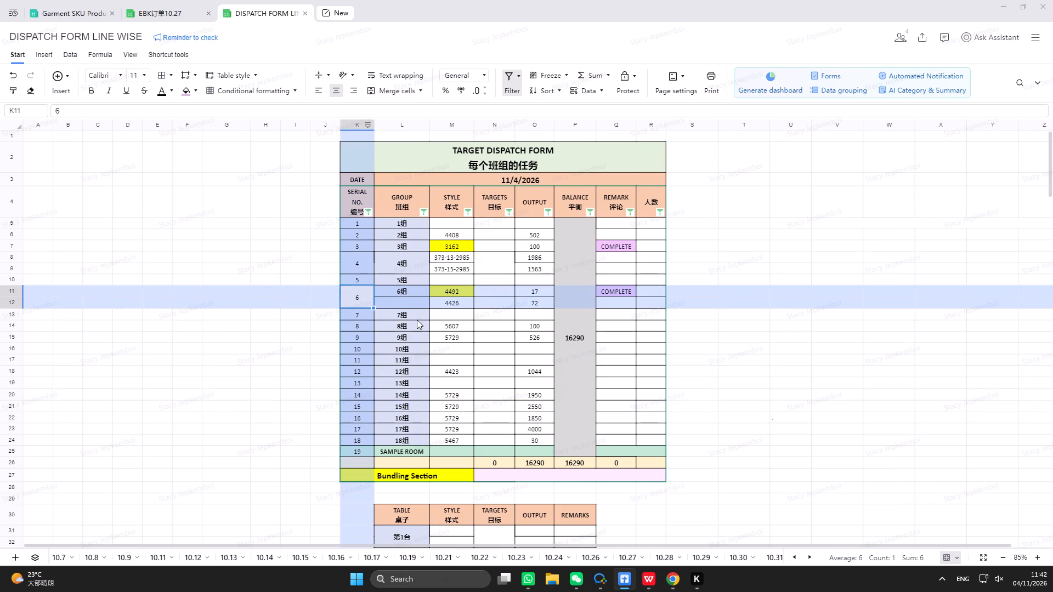
pyautogui.moveTo(417, 294); pyautogui.dragTo(417, 300)
pyautogui.click(393, 93)
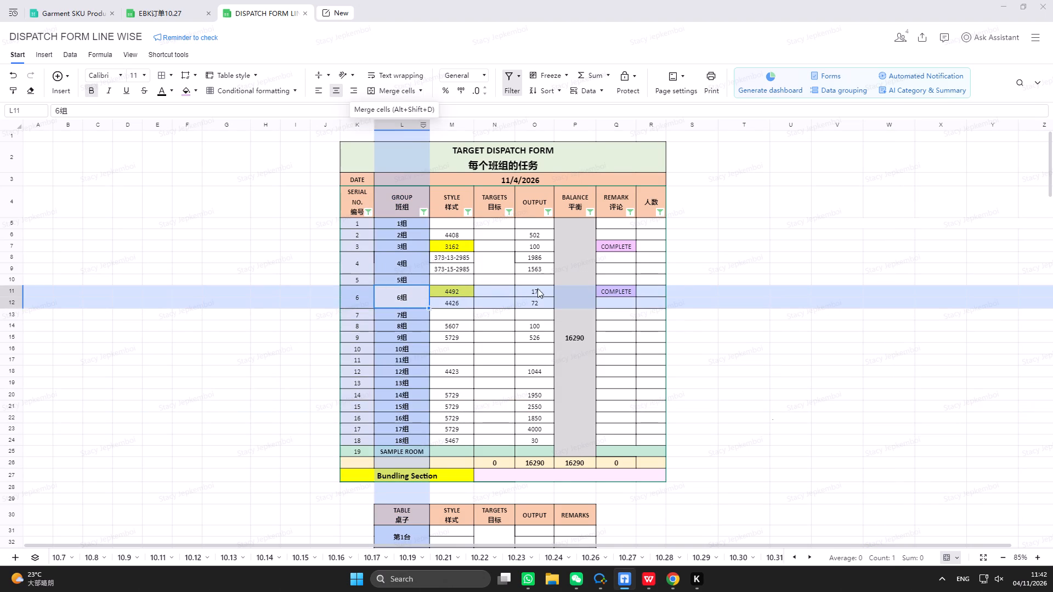
pyautogui.click(503, 295)
pyautogui.click(395, 91)
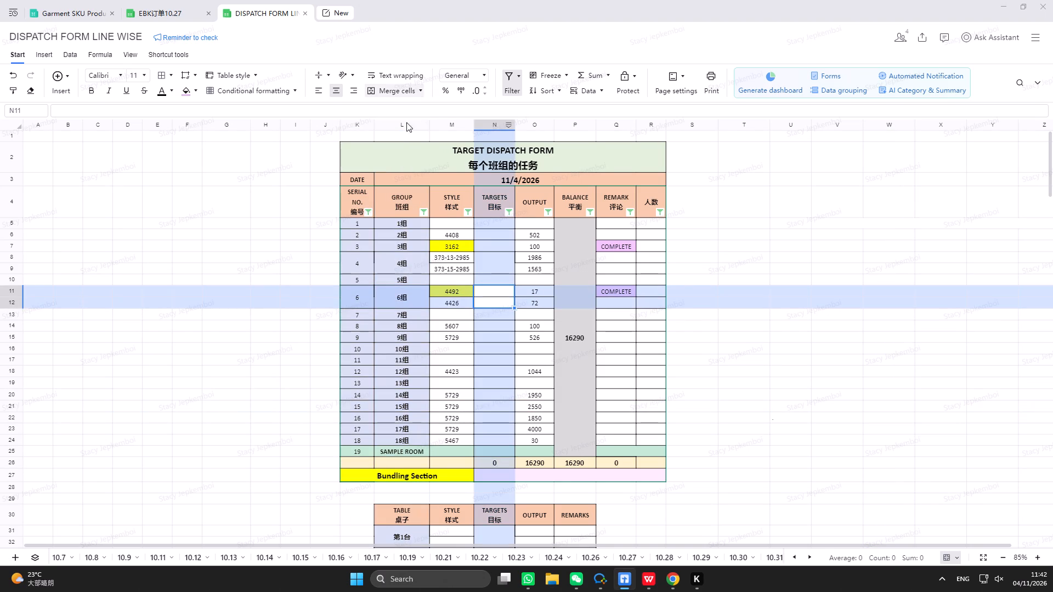
pyautogui.click(821, 396)
pyautogui.scroll(5, 529, 378)
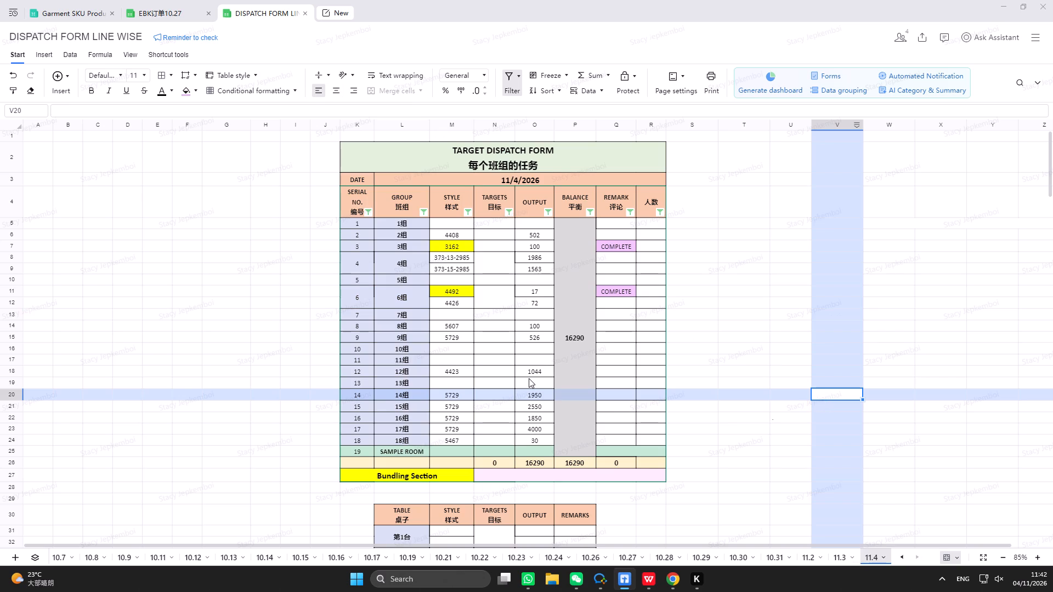
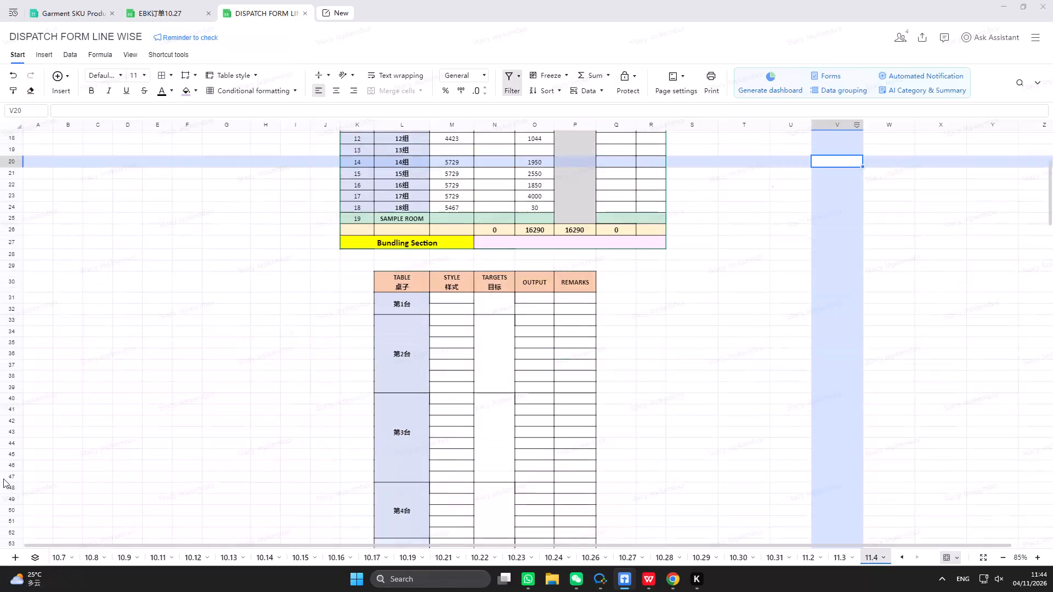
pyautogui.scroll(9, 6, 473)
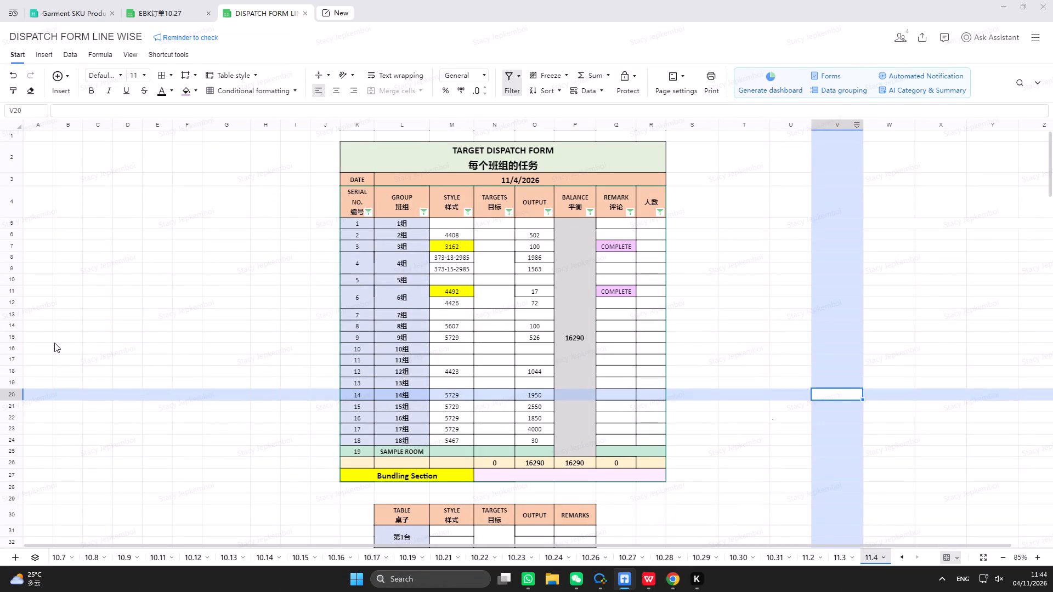
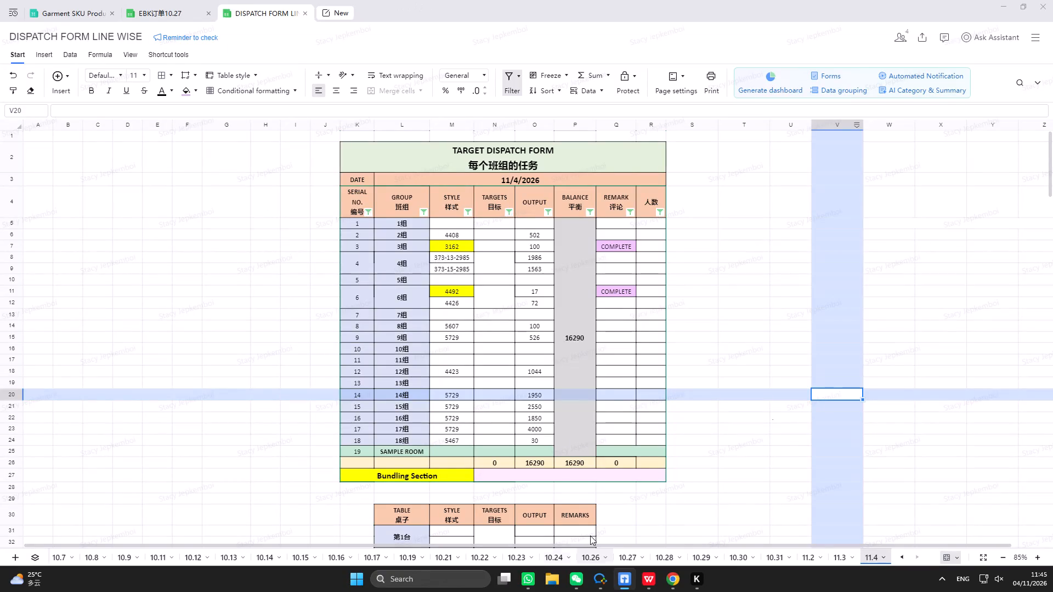
# Extend the 18组 style 5467 output on the 11.4 dispatch sheet to =30+54+105+105+30+288+188.
pyautogui.click(543, 442)
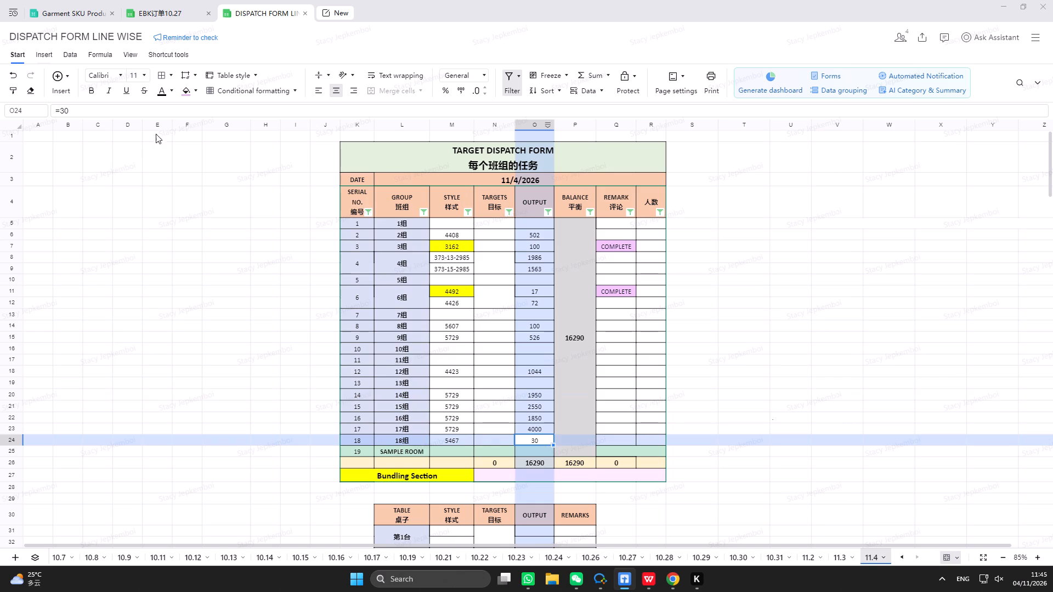
pyautogui.click(154, 109)
pyautogui.write('+54')
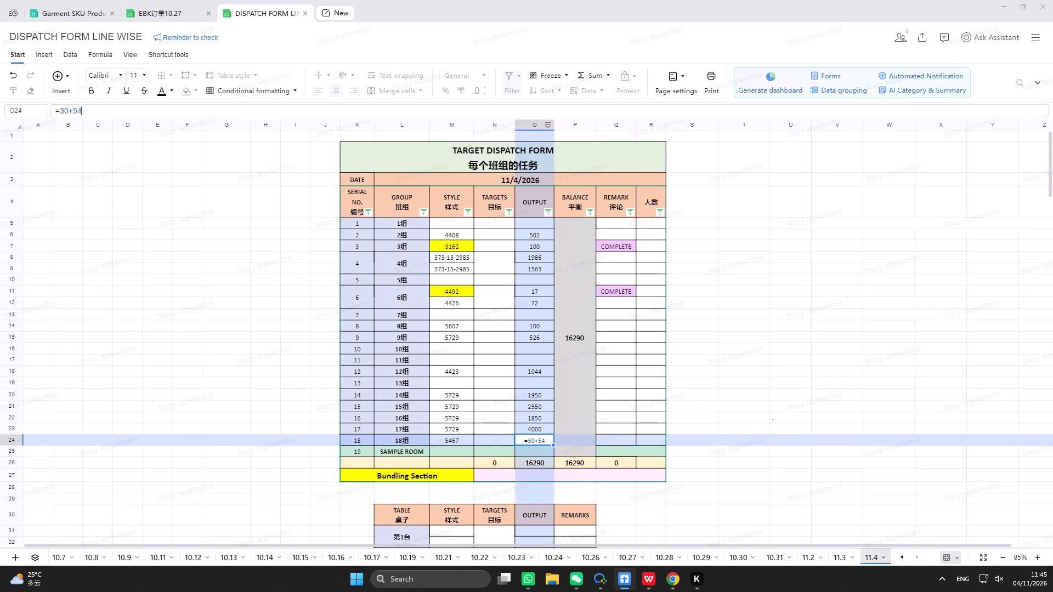
pyautogui.write('+105+105+30')
pyautogui.write('+288')
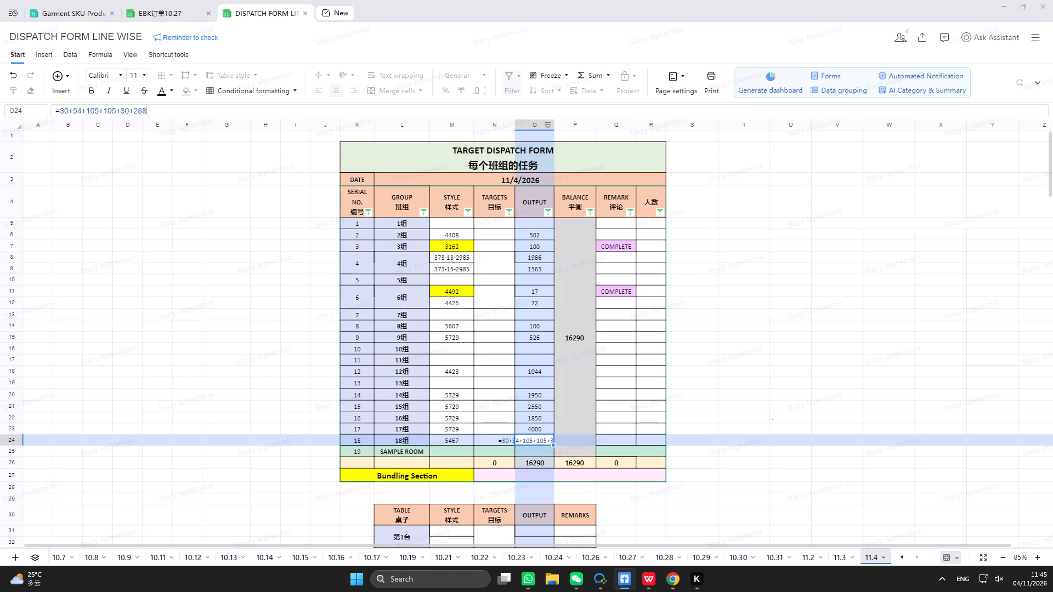
pyautogui.write('+188')
pyautogui.press('Return')
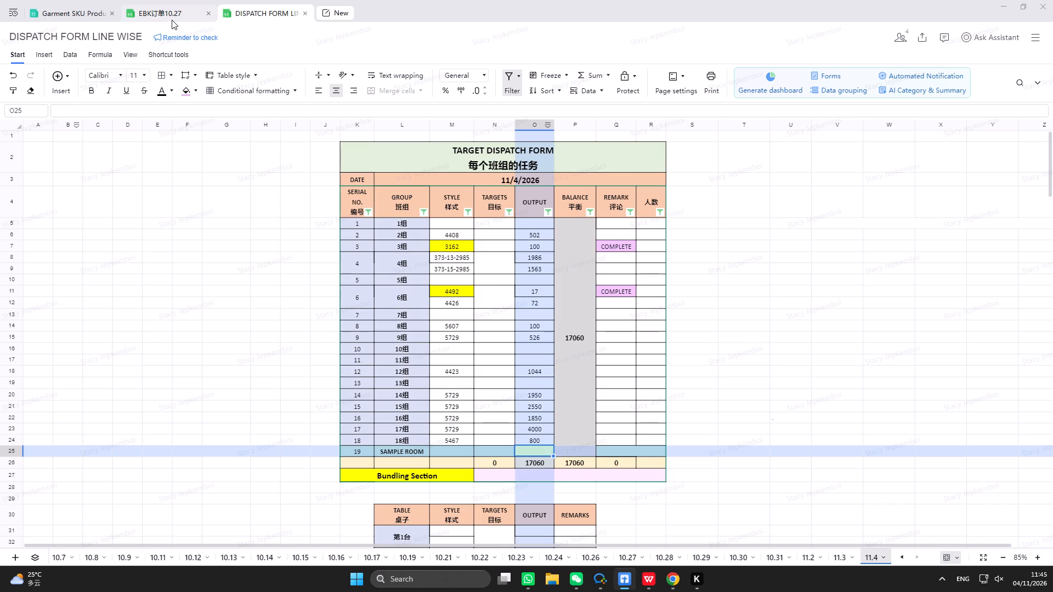
# In the tracker's 076-5467 table, set the Navy SKU 61066311 TTL QTY to 54 for S, 105 for M and L, and 30 for 2XL.
pyautogui.click(52, 7)
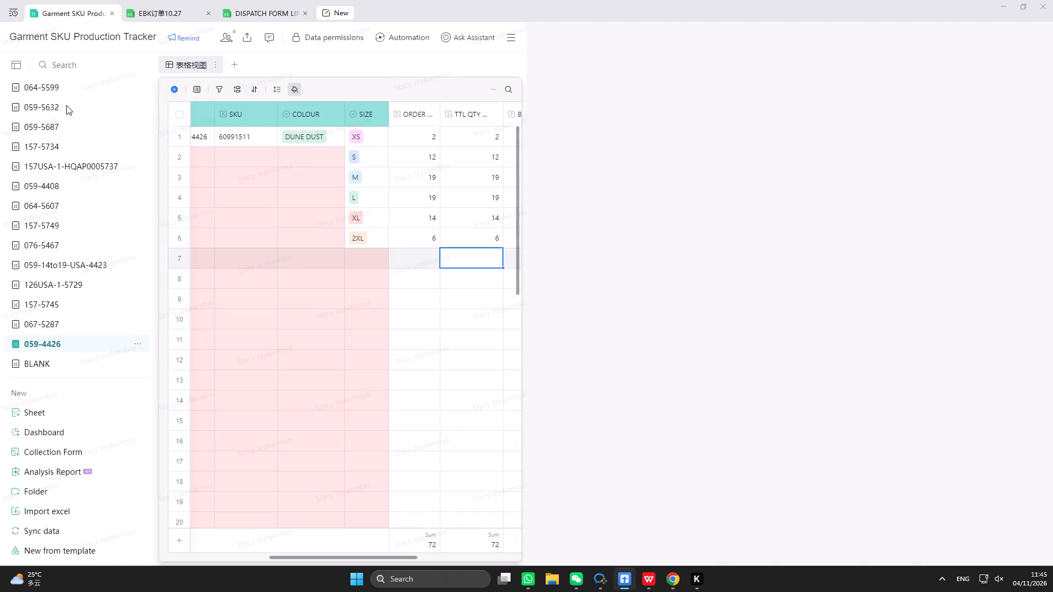
pyautogui.click(55, 248)
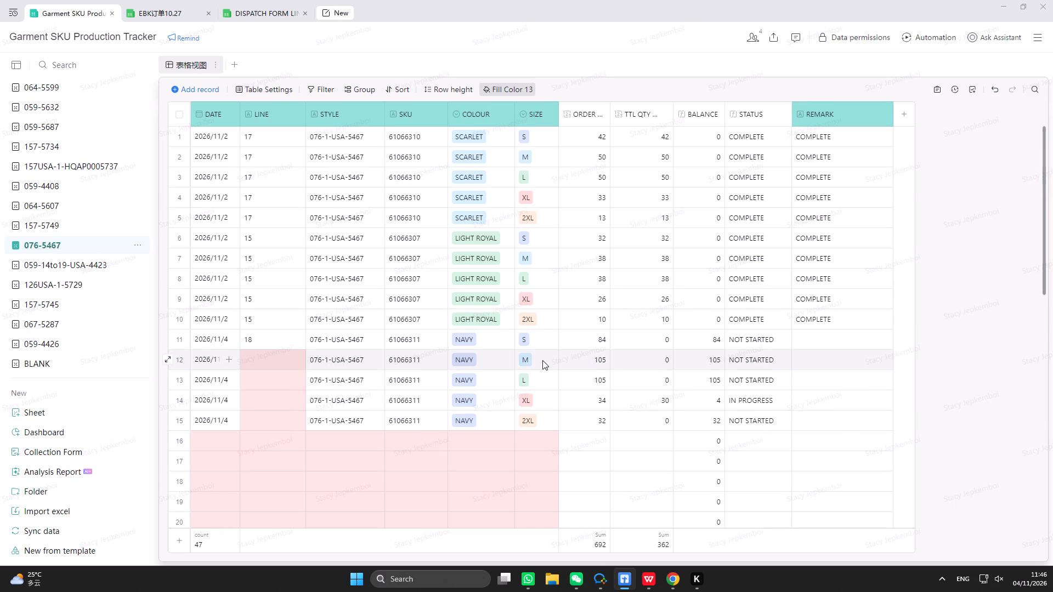
pyautogui.click(652, 345)
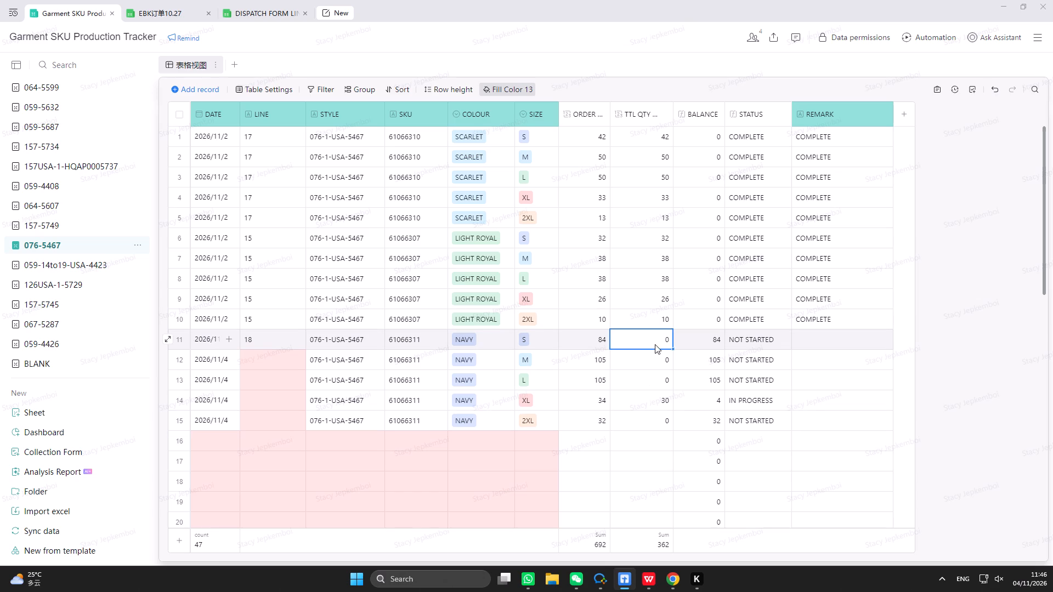
pyautogui.write('54')
pyautogui.press('Return')
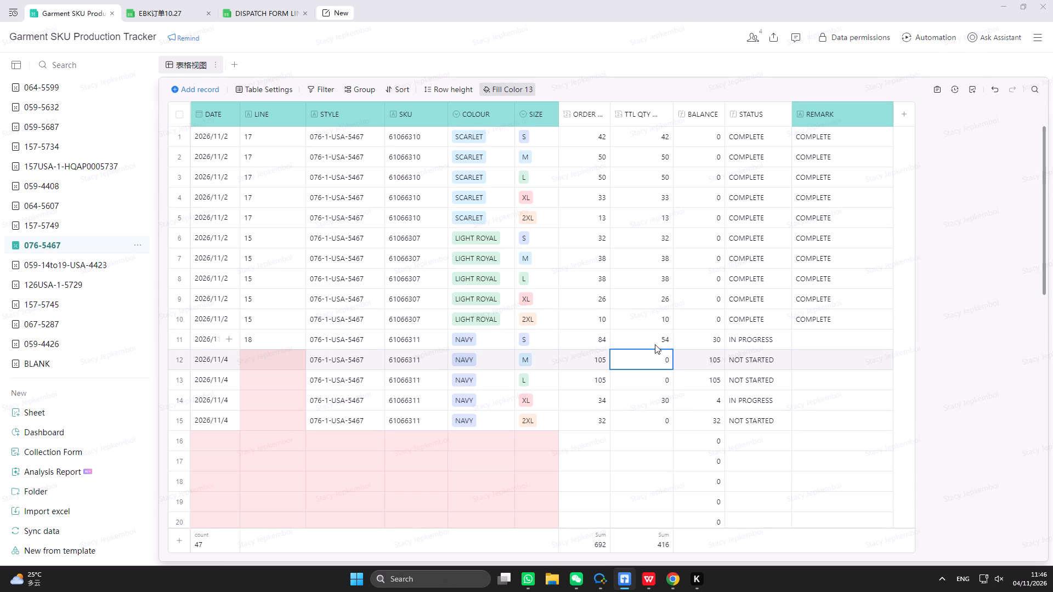
pyautogui.write('105')
pyautogui.press('Return')
pyautogui.write('10')
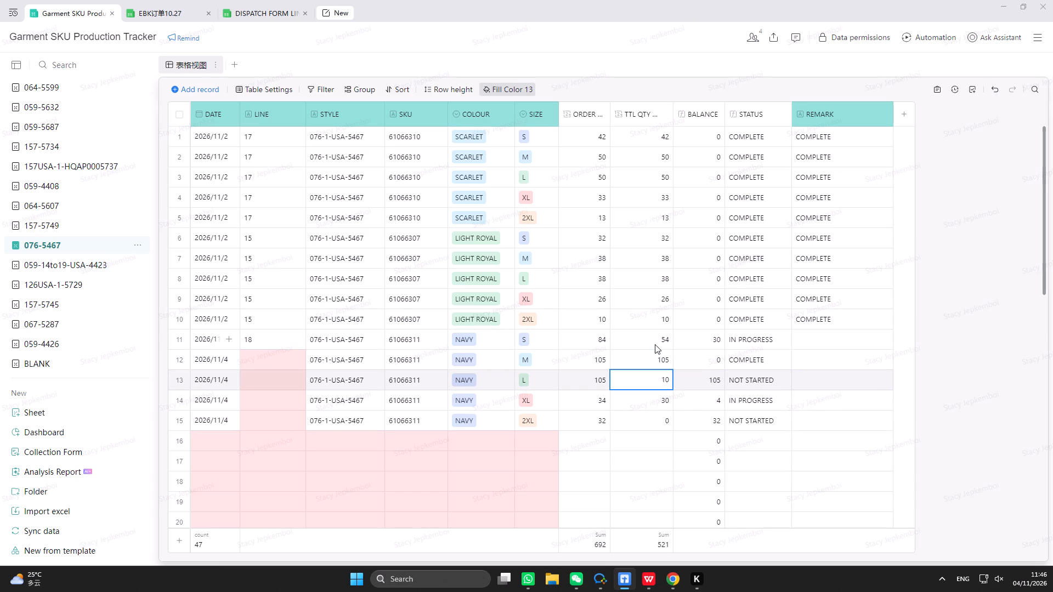
pyautogui.press('5')
pyautogui.press('Return')
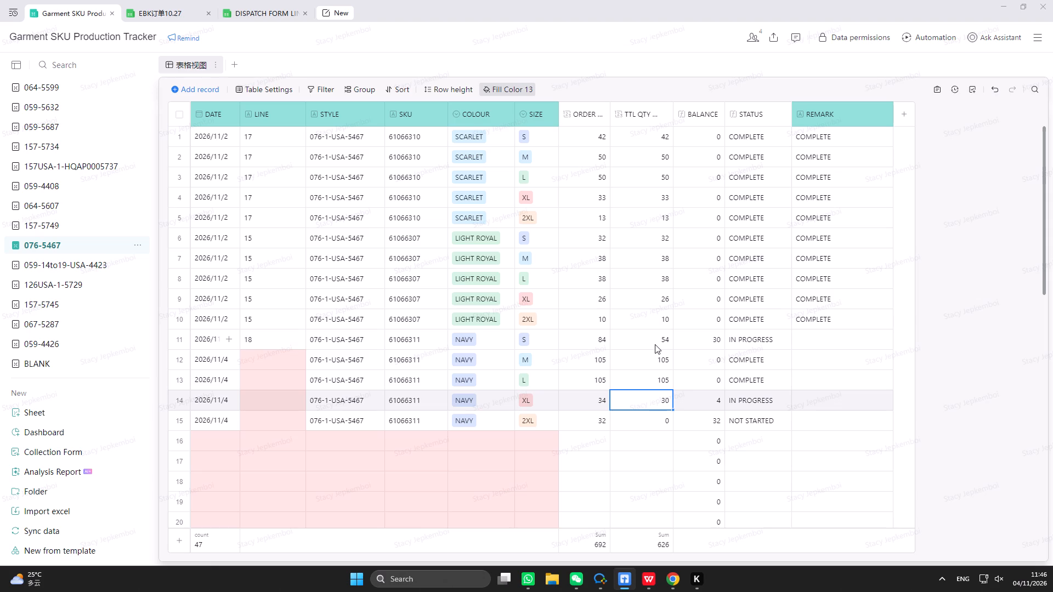
pyautogui.press('Return')
pyautogui.write('30')
pyautogui.press('Return')
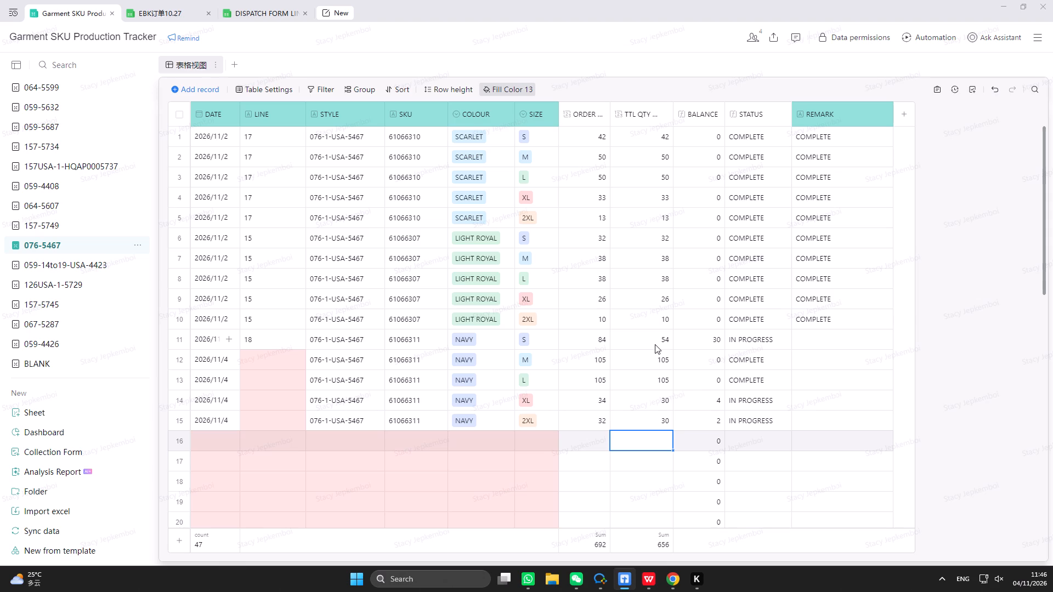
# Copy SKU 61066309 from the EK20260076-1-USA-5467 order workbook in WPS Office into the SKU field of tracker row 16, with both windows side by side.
pyautogui.scroll(9, 404, 318)
pyautogui.click(396, 436)
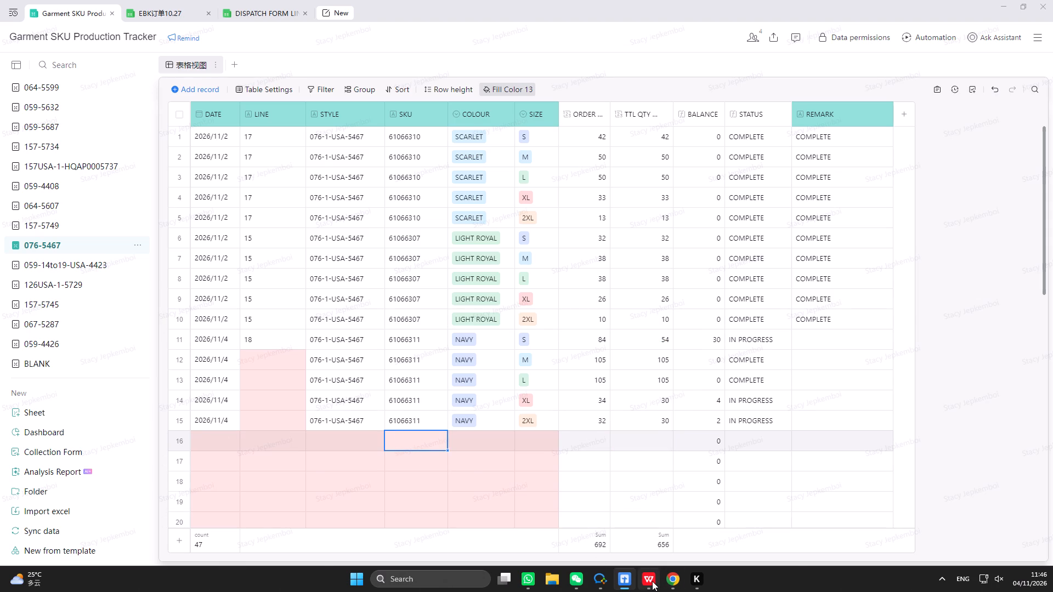
pyautogui.click(652, 581)
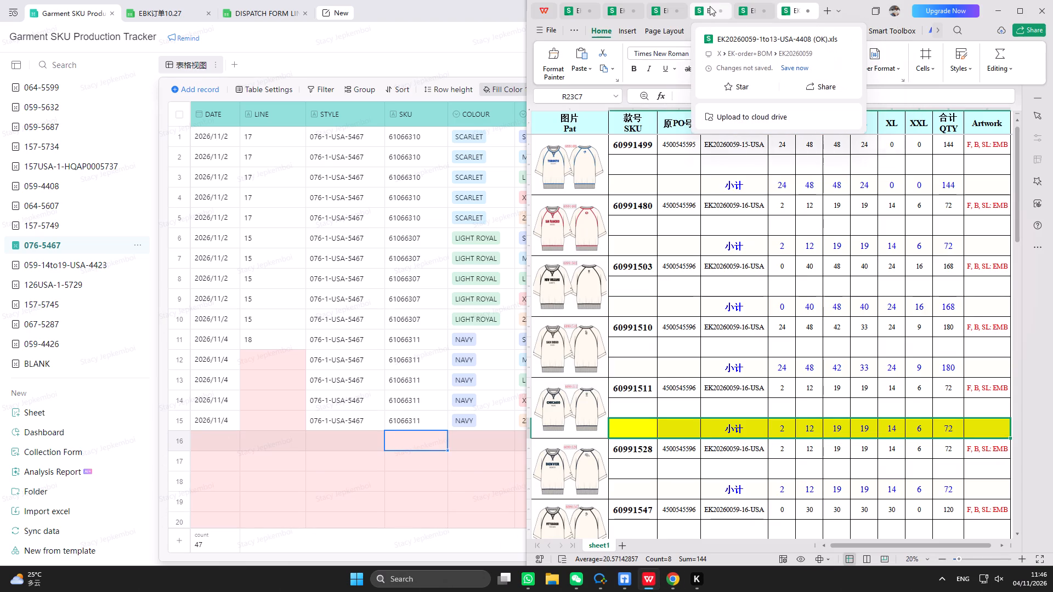
pyautogui.click(625, 9)
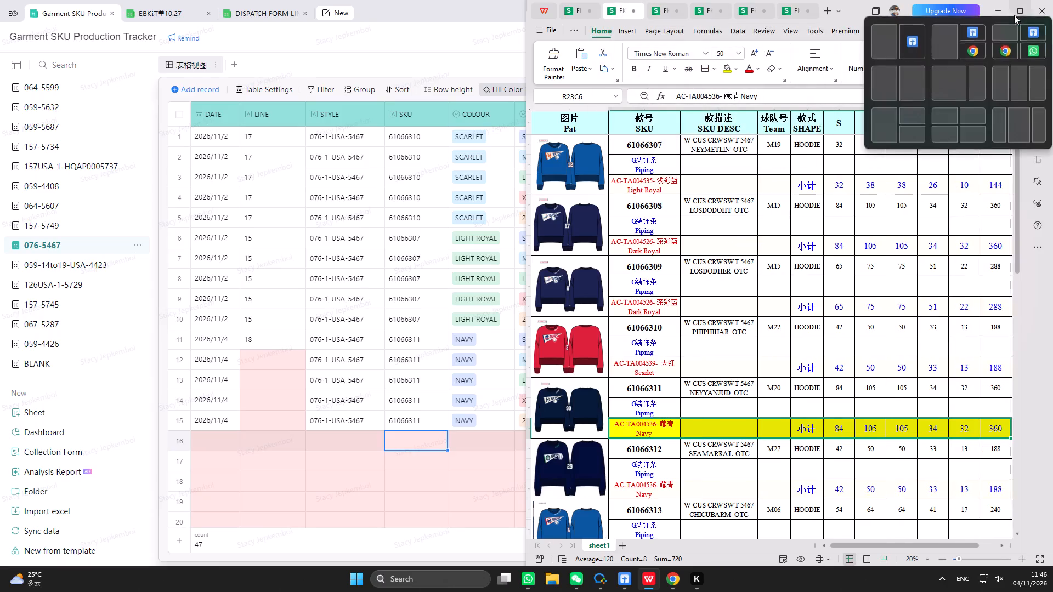
pyautogui.click(906, 91)
pyautogui.click(166, 129)
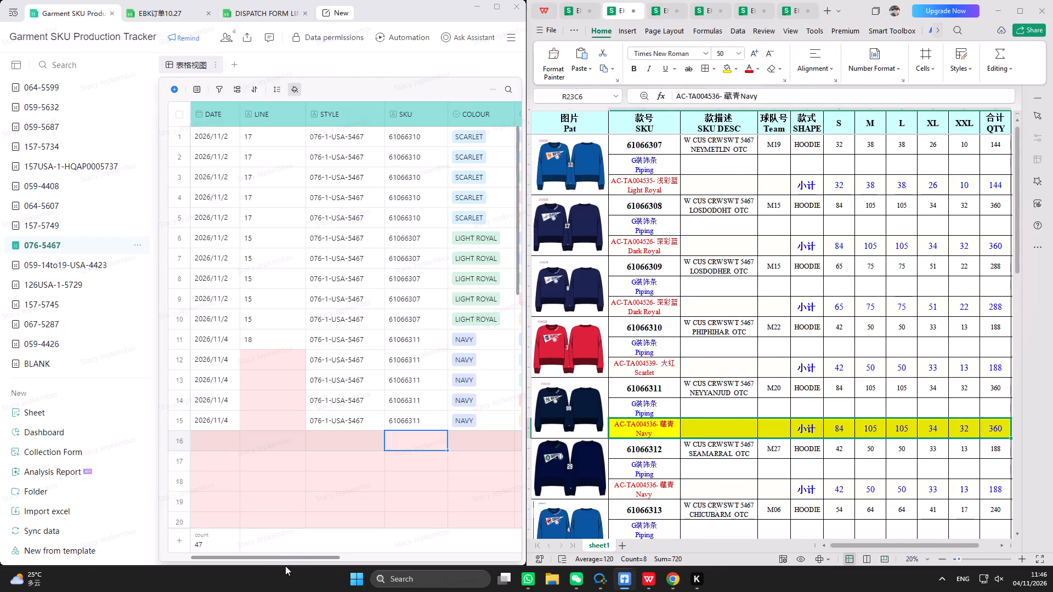
pyautogui.moveTo(297, 558); pyautogui.dragTo(334, 551)
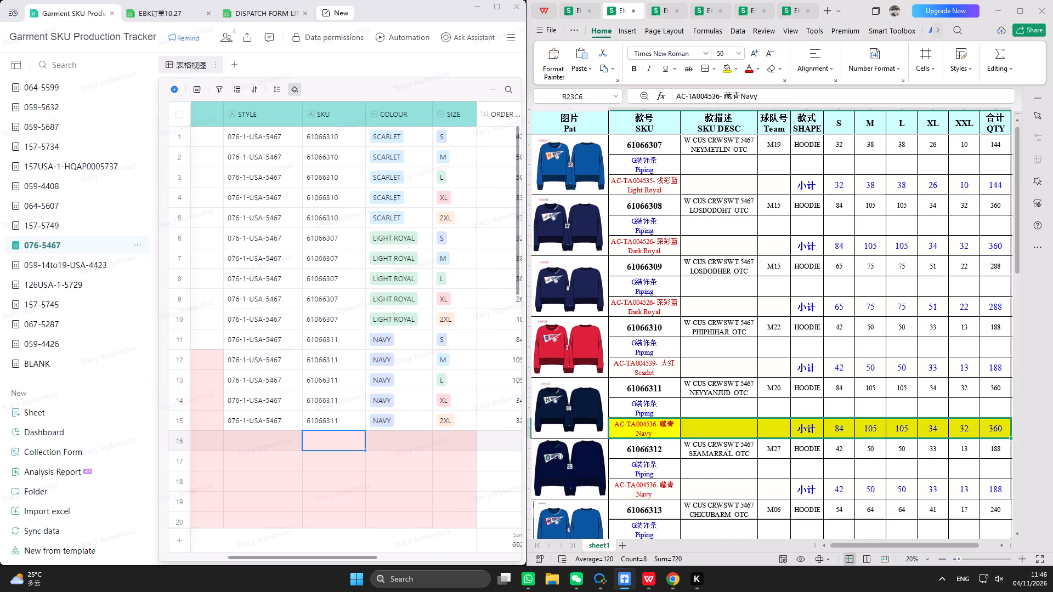
pyautogui.click(669, 266)
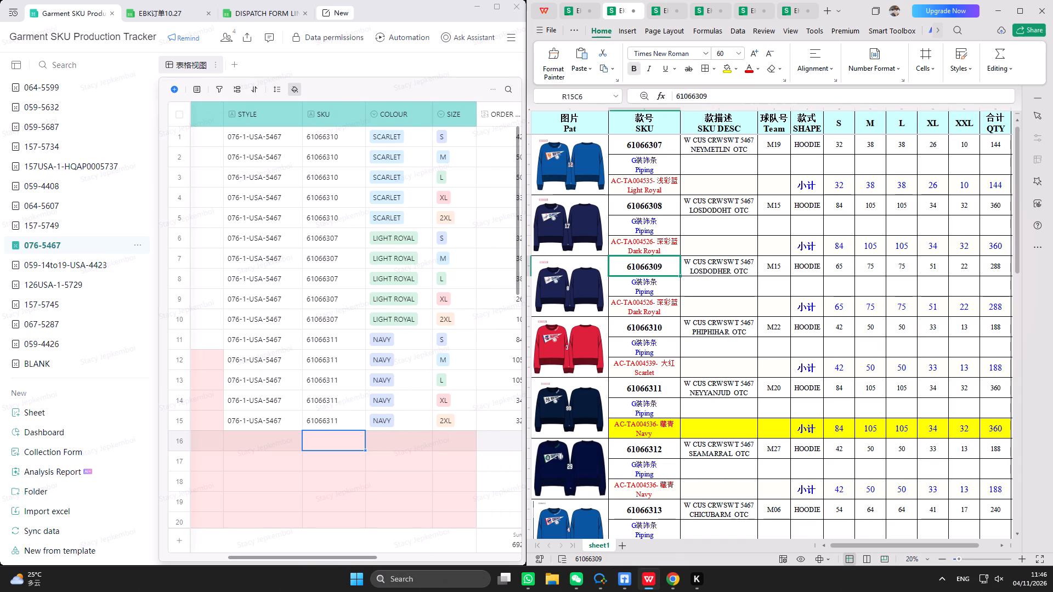
pyautogui.doubleClick(712, 95)
pyautogui.doubleClick(717, 64)
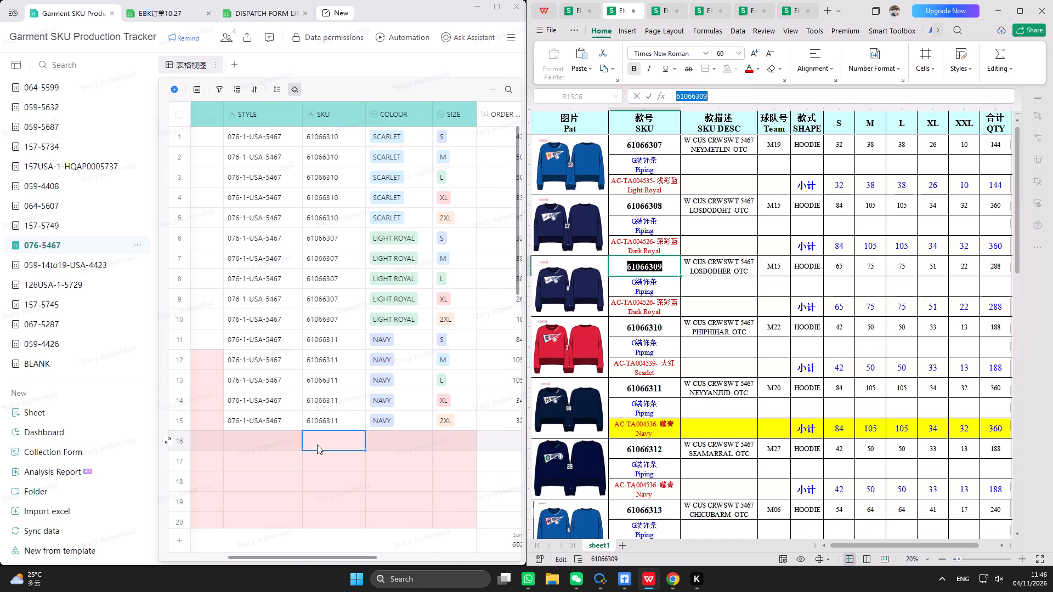
pyautogui.doubleClick(317, 445)
pyautogui.rightClick(317, 445)
pyautogui.click(349, 531)
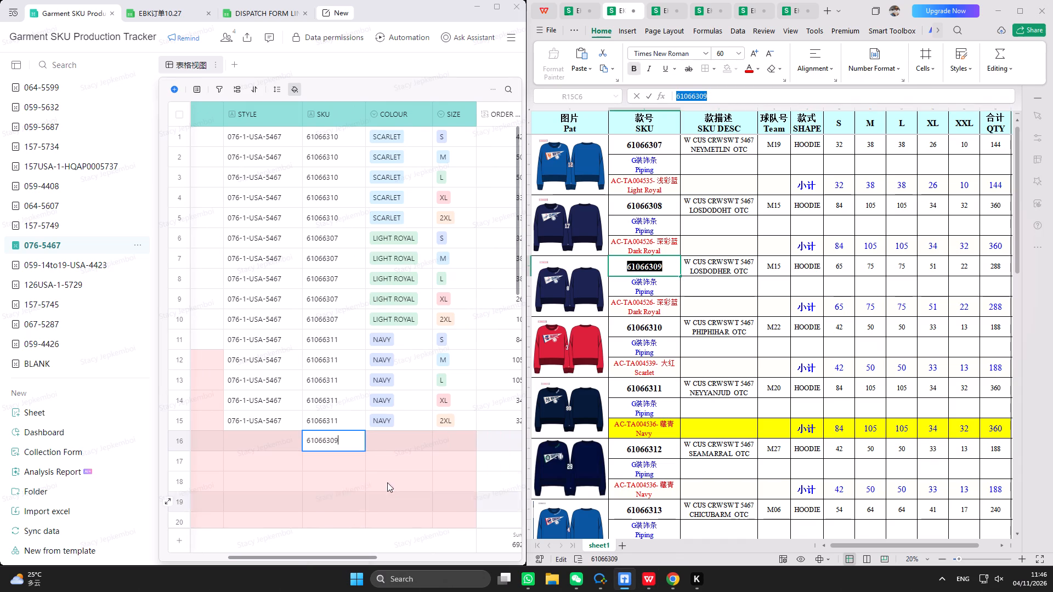
# Create the colour option DARK ROYAL and assign it to the SKU 61066309 record in row 16.
pyautogui.doubleClick(404, 445)
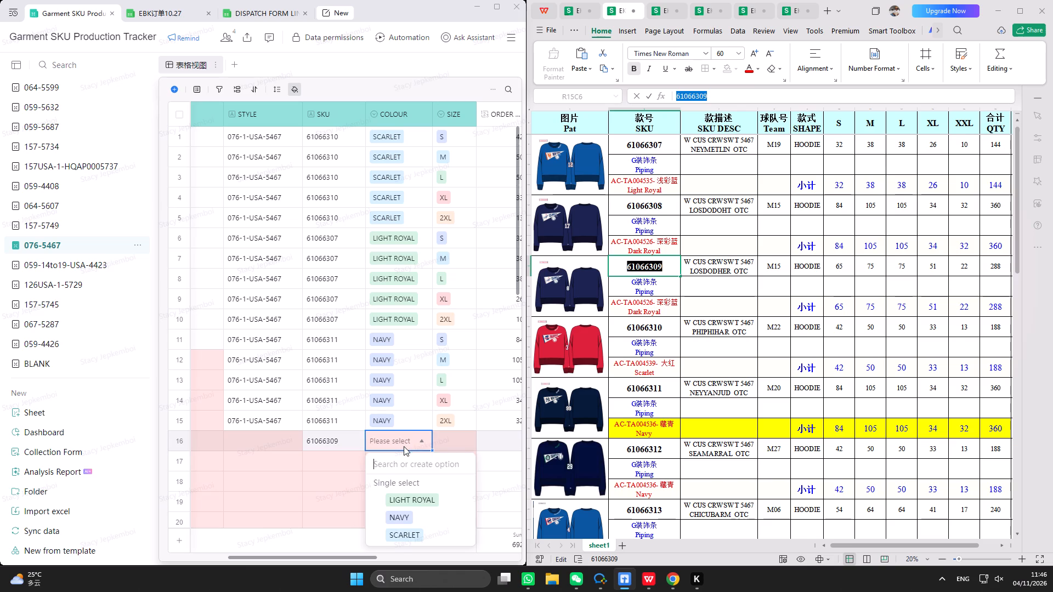
pyautogui.write('DARK ROYAL')
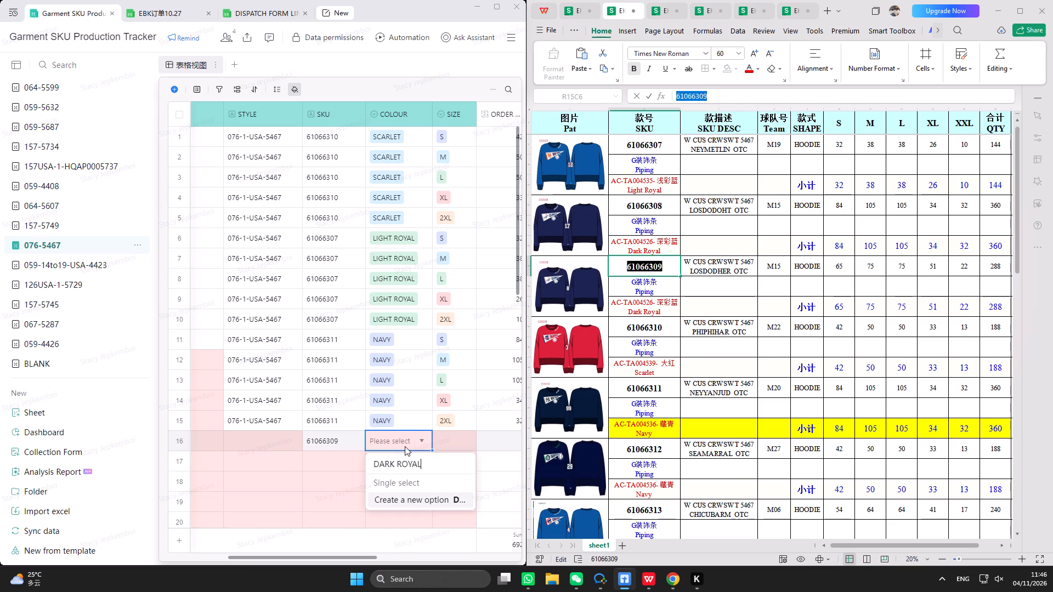
pyautogui.click(426, 500)
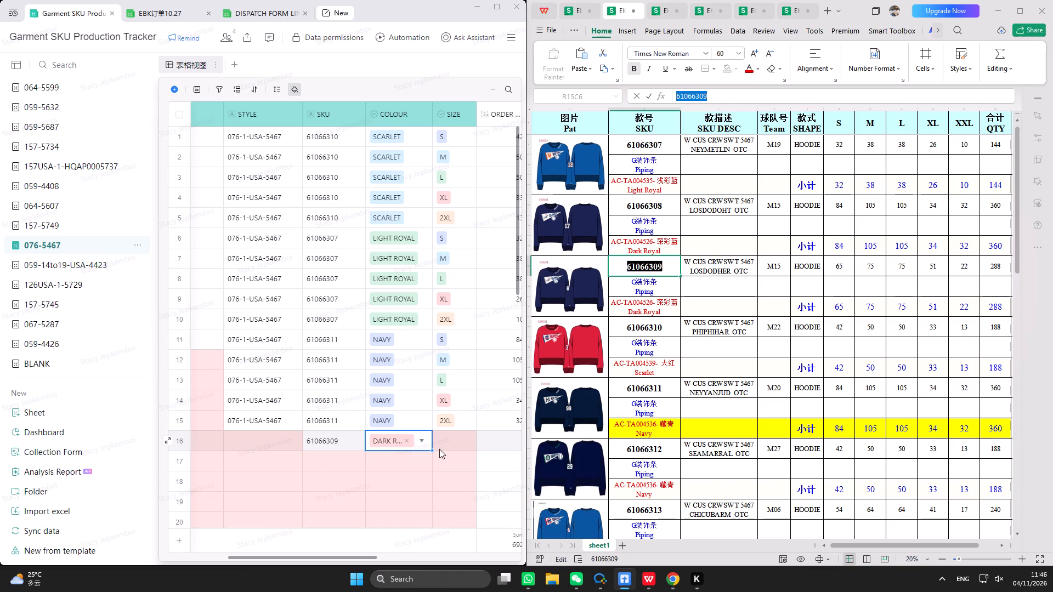
# Assign sizes S, M, L, XL and 2XL to rows 16 to 20 for SKU 61066309.
pyautogui.doubleClick(441, 443)
pyautogui.click(455, 400)
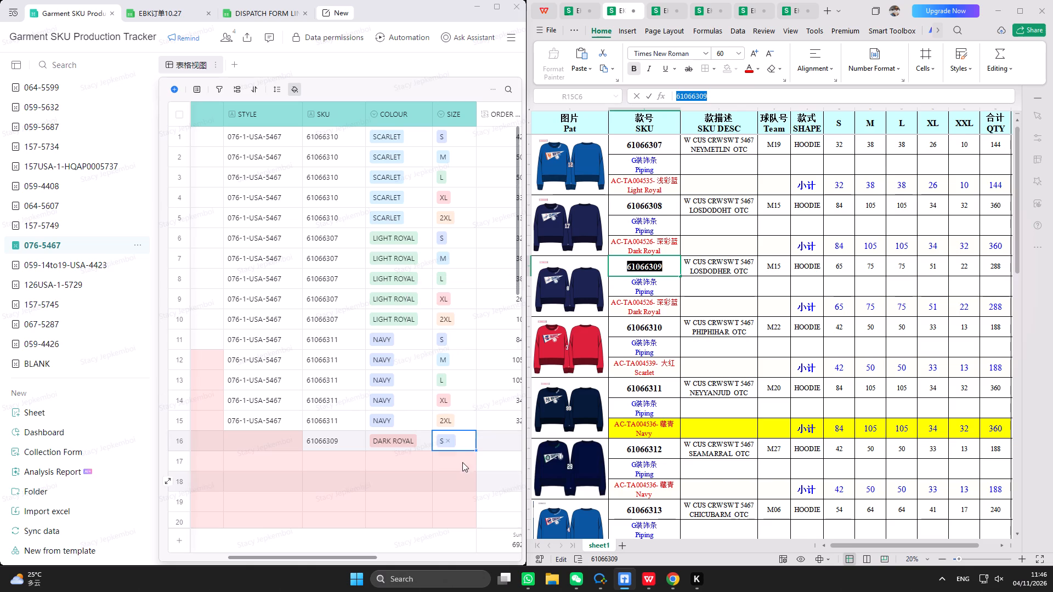
pyautogui.doubleClick(455, 462)
pyautogui.click(448, 402)
pyautogui.doubleClick(446, 481)
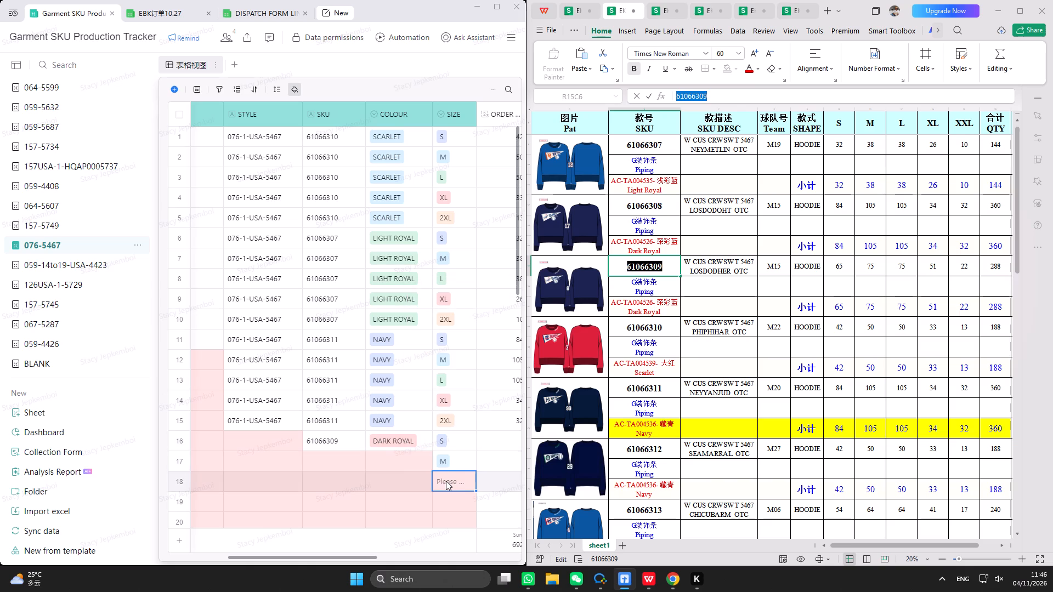
pyautogui.click(454, 406)
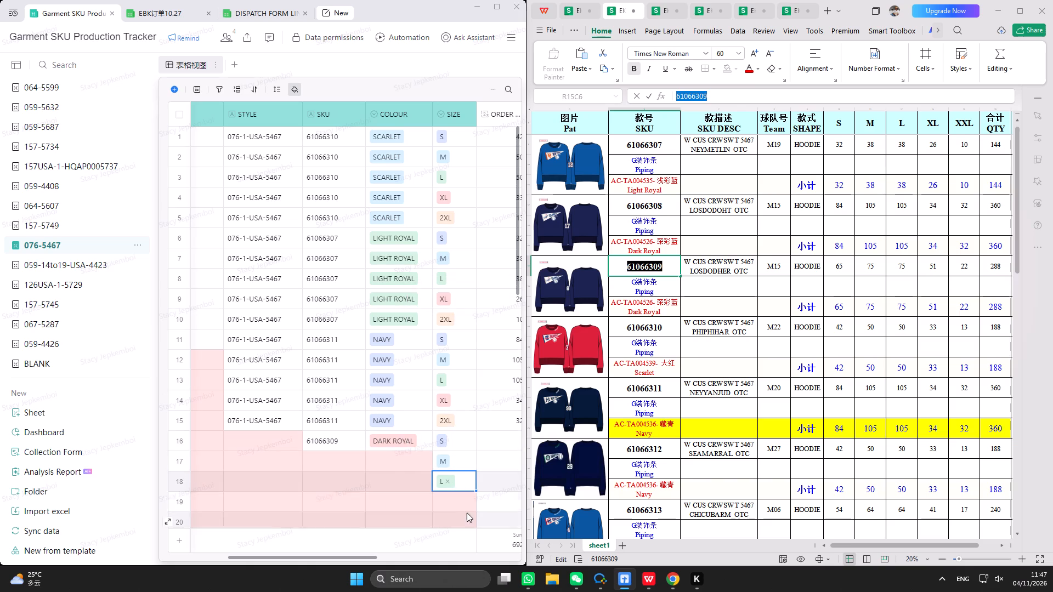
pyautogui.doubleClick(455, 500)
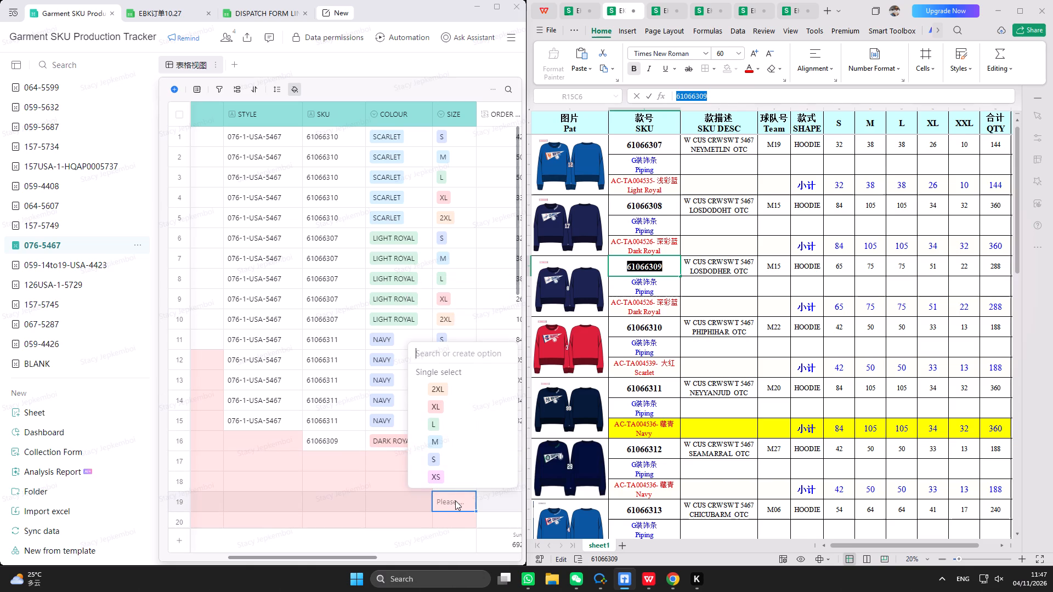
pyautogui.click(451, 409)
pyautogui.doubleClick(456, 516)
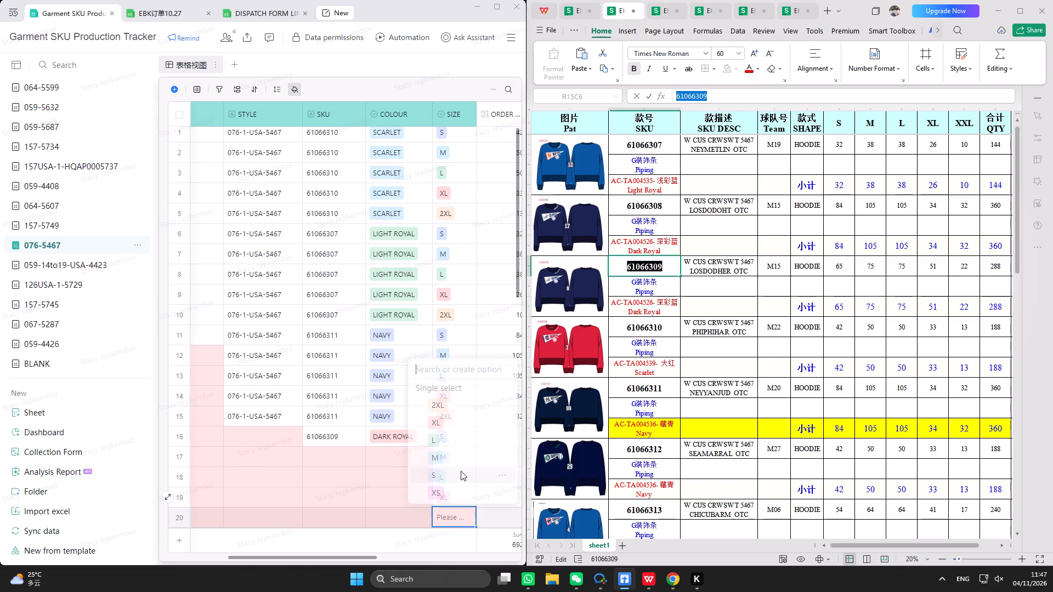
pyautogui.click(456, 411)
# Highlight the Dark Royal subtotal row of SKU 61066309 in yellow in the order workbook.
pyautogui.click(486, 437)
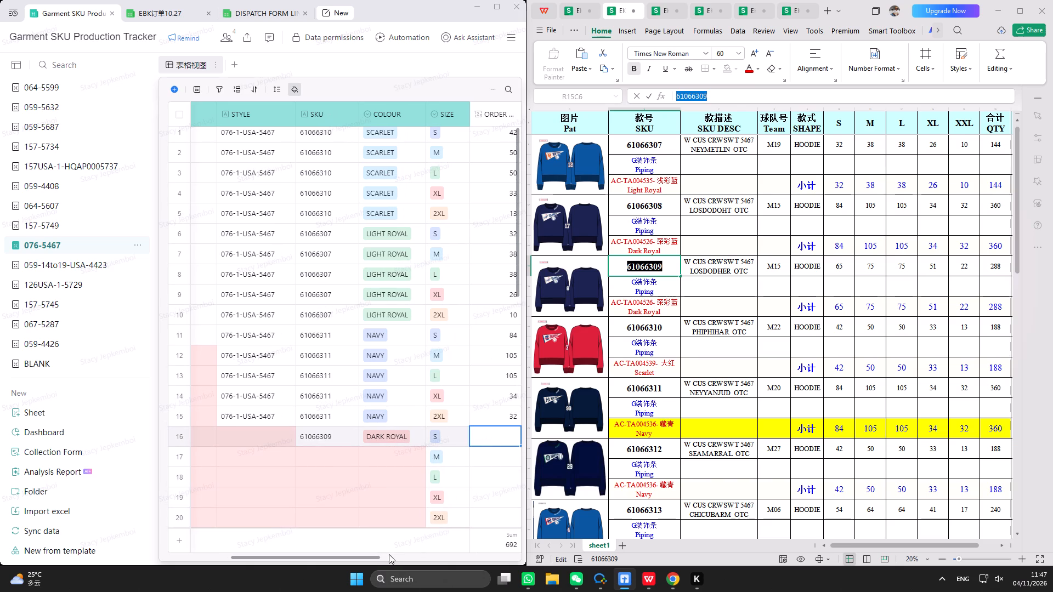
pyautogui.moveTo(378, 556); pyautogui.dragTo(415, 550)
pyautogui.moveTo(653, 307); pyautogui.dragTo(993, 303)
pyautogui.click(729, 70)
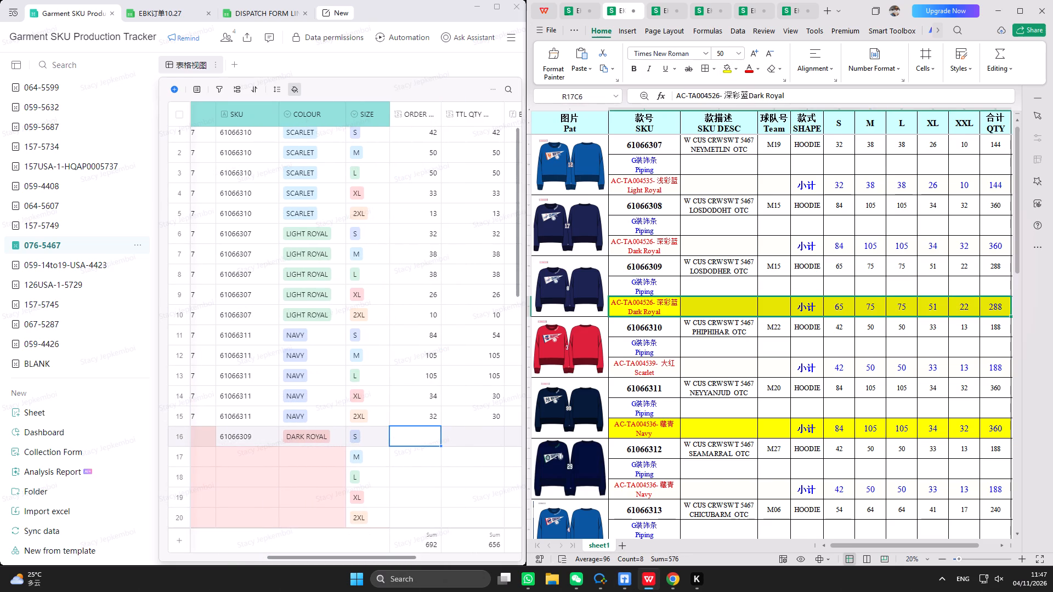
# Enter order quantities 65, 75, 75, 51 and 22 for sizes S to 2XL of SKU 61066309 in rows 16 to 20.
pyautogui.click(434, 448)
pyautogui.click(428, 433)
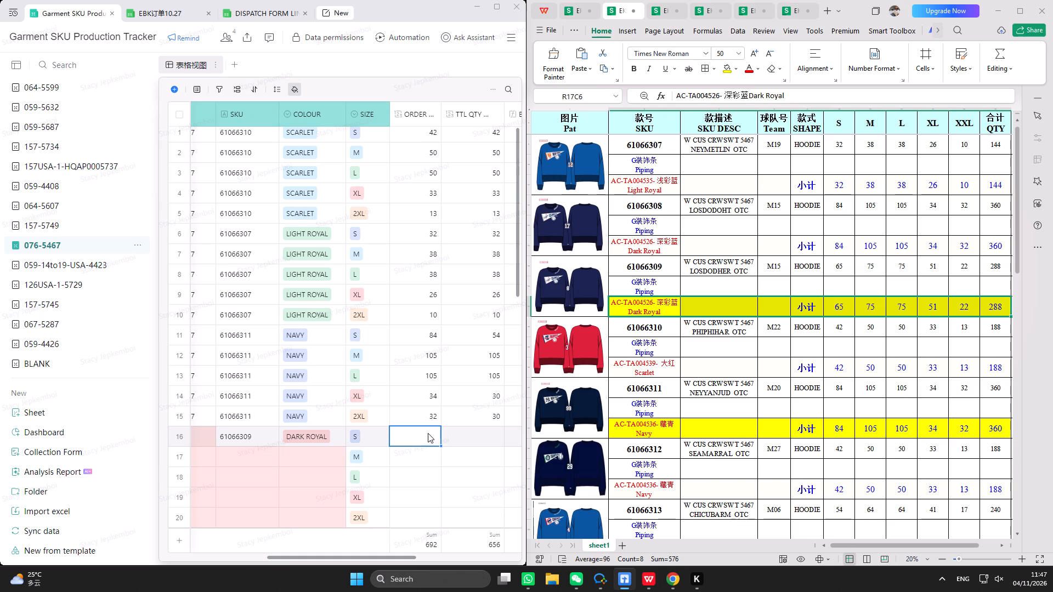
pyautogui.write('65')
pyautogui.press('Return')
pyautogui.write('75')
pyautogui.press('Return')
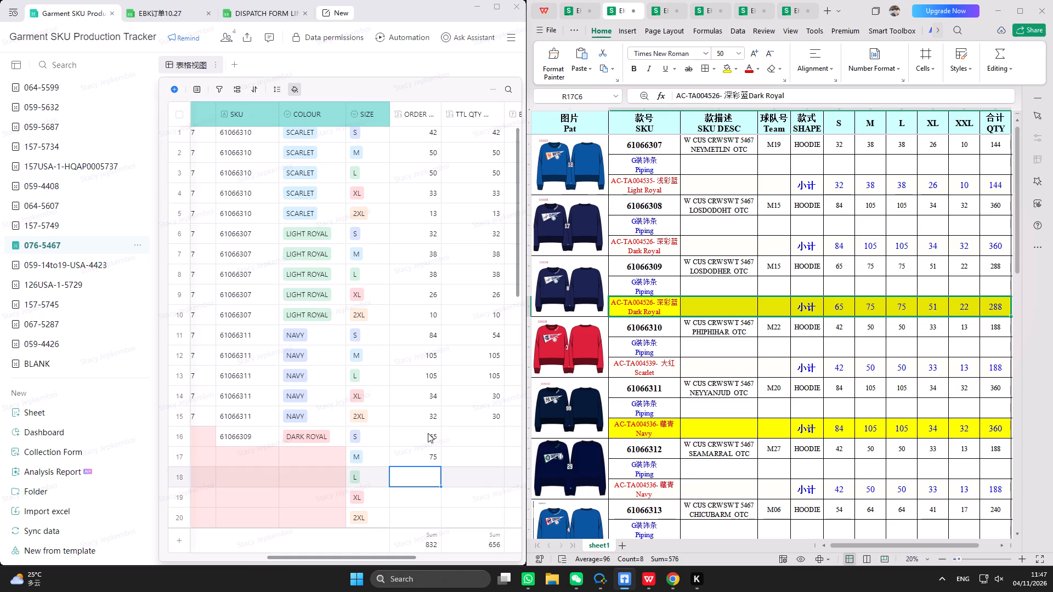
pyautogui.write('75')
pyautogui.press('Return')
pyautogui.write('51')
pyautogui.press('Return')
pyautogui.write('22')
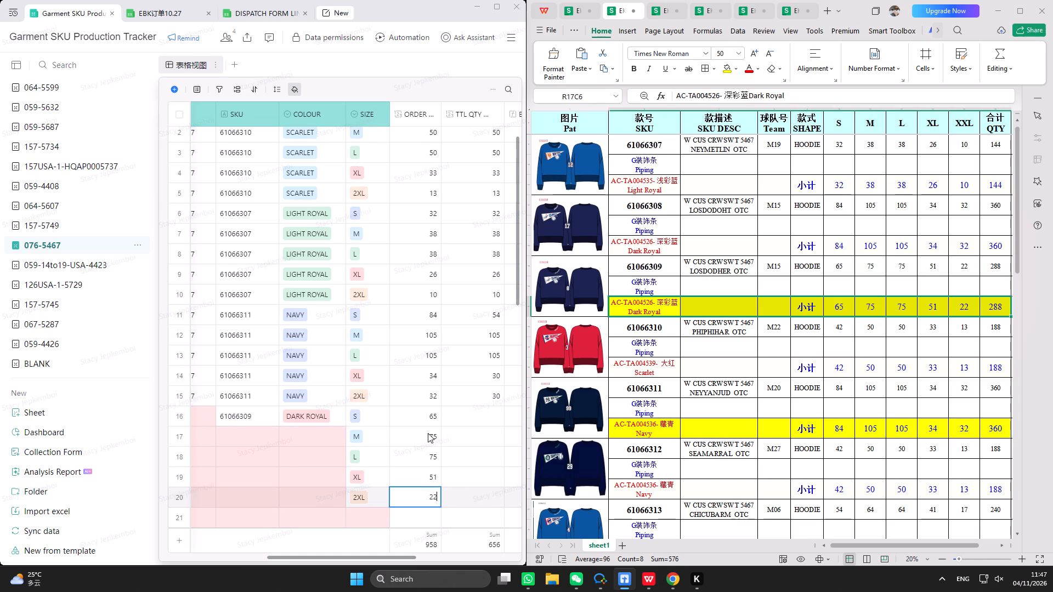
pyautogui.press('Return')
# Enter TTL QTY values 65, 75, 75, 51 and 22 for SKU 61066309 in rows 16 to 20.
pyautogui.click(482, 397)
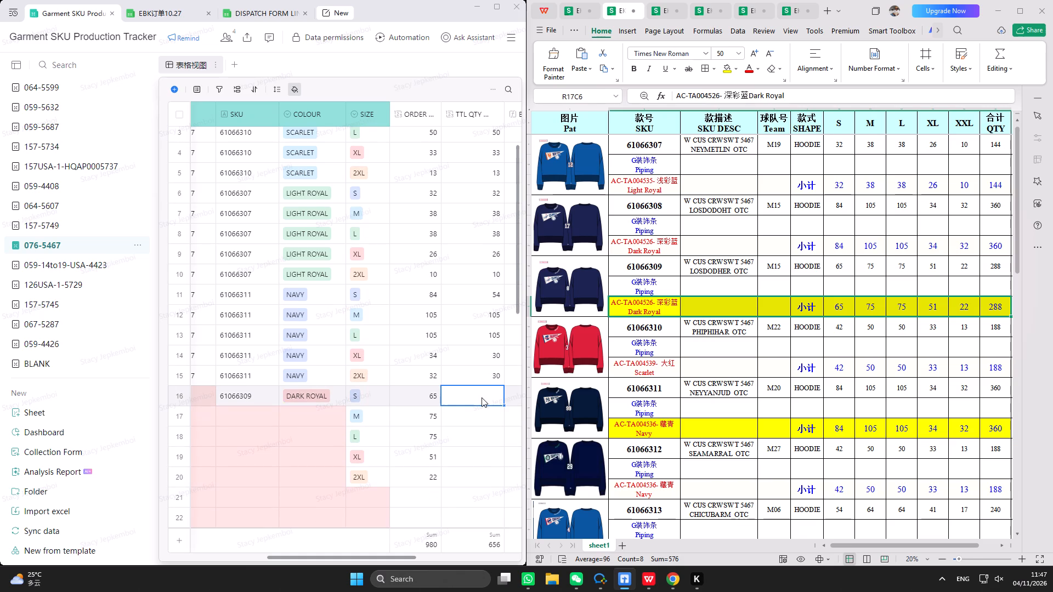
pyautogui.write('65')
pyautogui.press('Return')
pyautogui.write('75')
pyautogui.press('Return')
pyautogui.write('75')
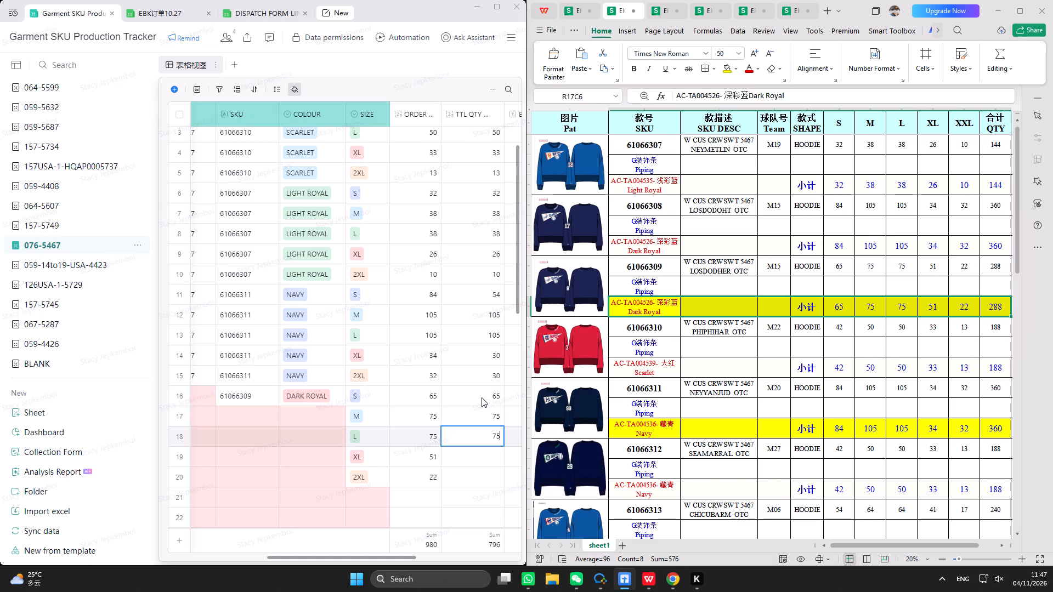
pyautogui.press('Return')
pyautogui.write('51')
pyautogui.press('Return')
pyautogui.write('22')
pyautogui.press('Return')
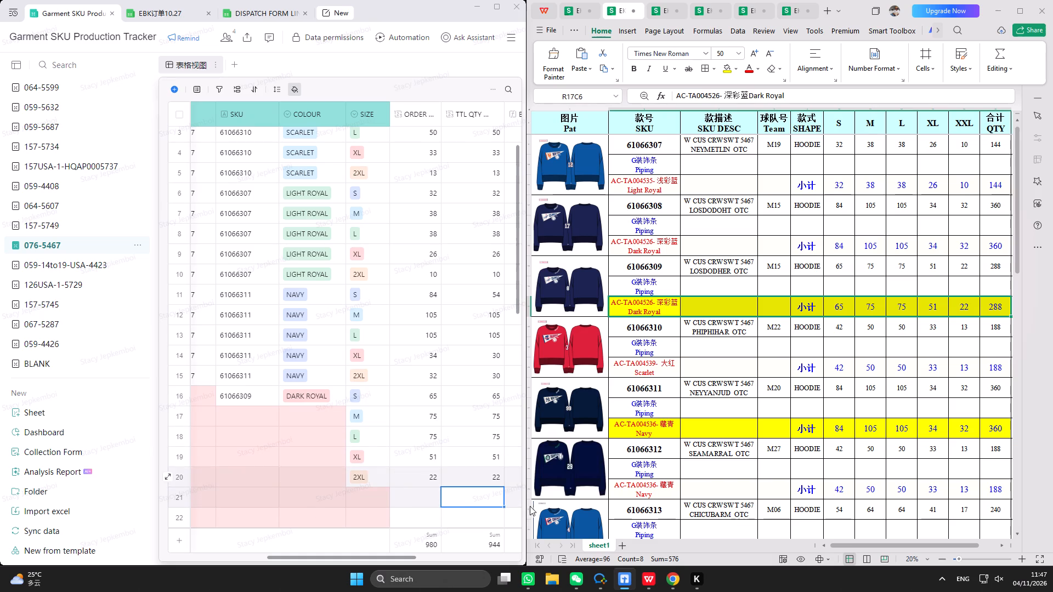
# Copy SKU 61066312 from the WPS Office order workbook into tracker row 21 and set its colour to NAVY.
pyautogui.click(250, 501)
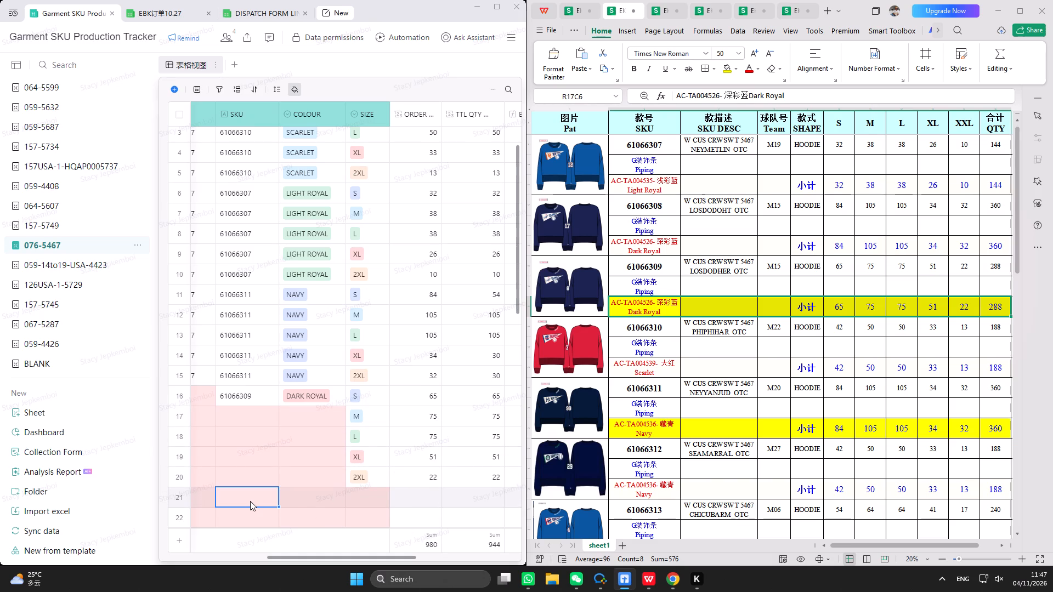
pyautogui.click(662, 453)
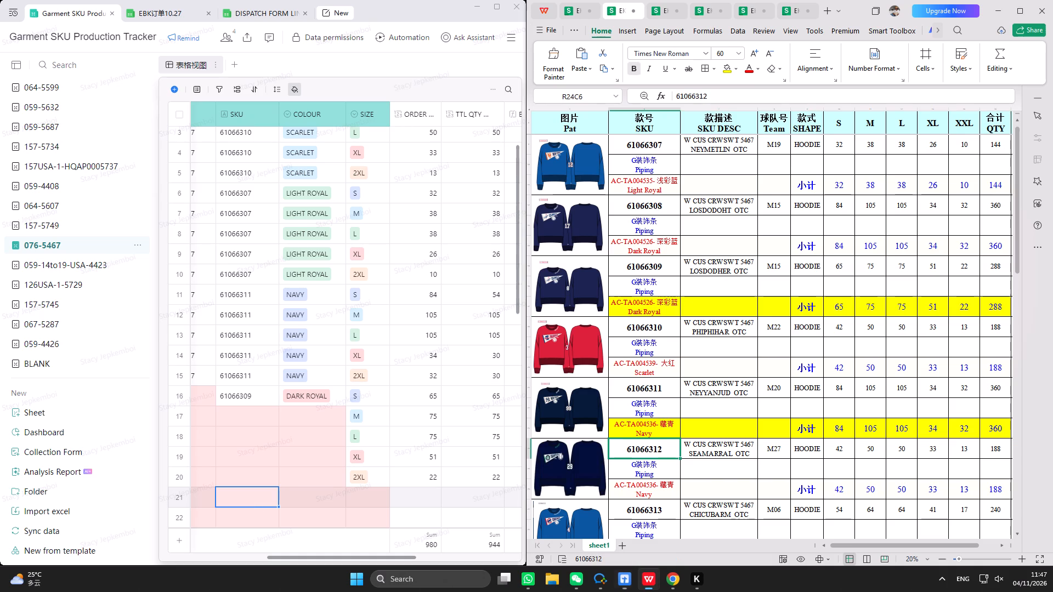
pyautogui.doubleClick(712, 96)
pyautogui.doubleClick(717, 66)
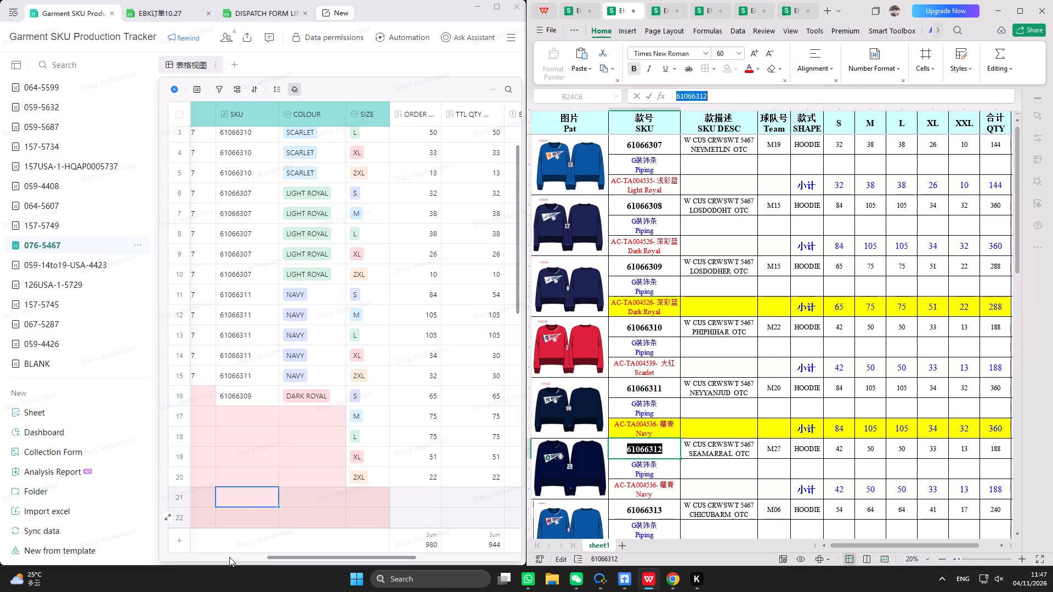
pyautogui.tripleClick(253, 494)
pyautogui.rightClick(253, 494)
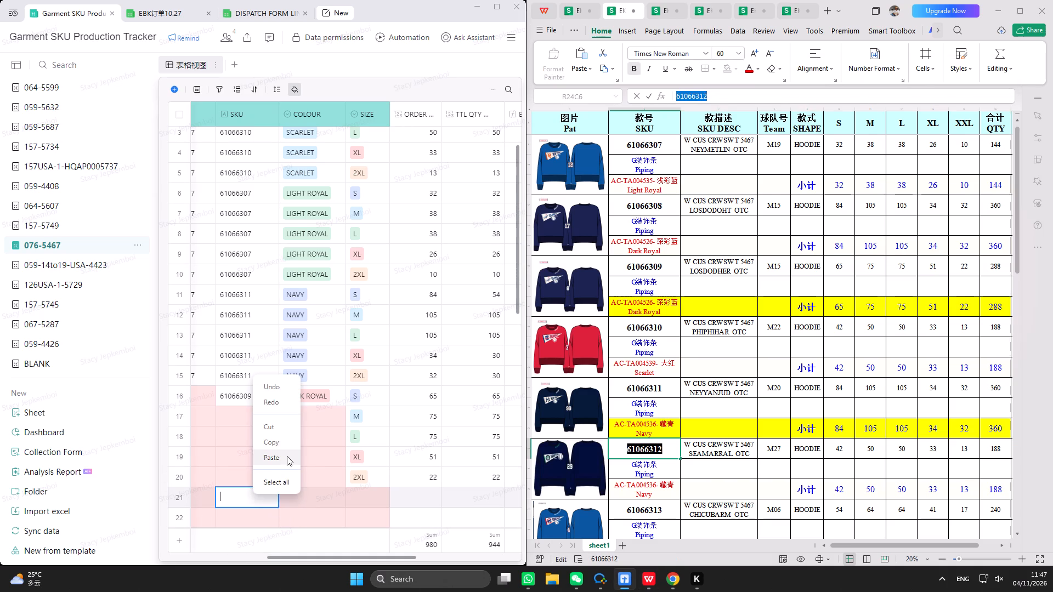
pyautogui.click(285, 458)
pyautogui.doubleClick(320, 497)
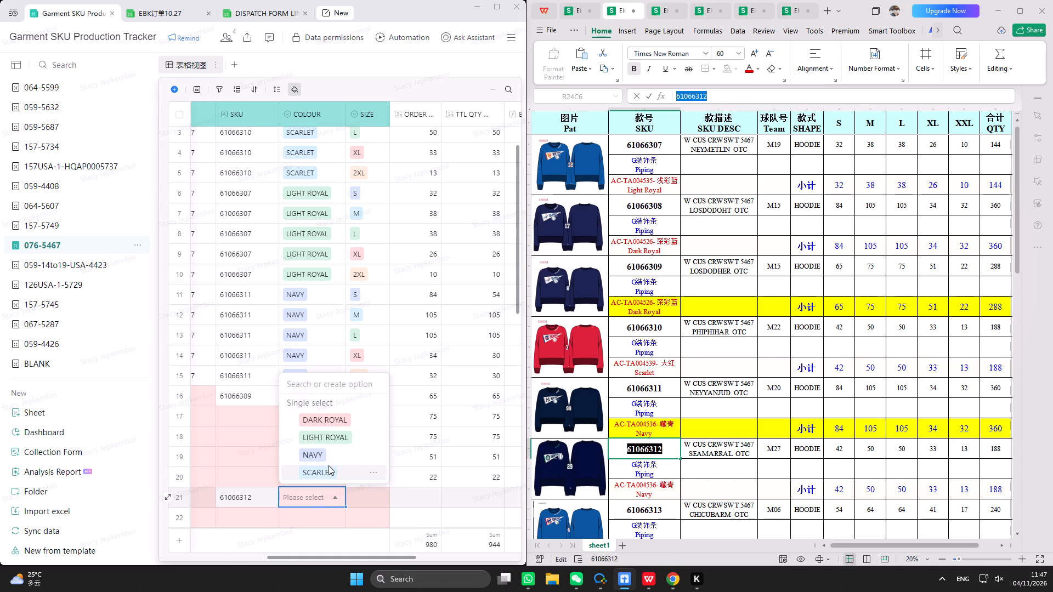
pyautogui.click(329, 459)
# Assign sizes S, M, L, XL and 2XL to rows 21 to 25 for SKU 61066312.
pyautogui.scroll(-4, 367, 496)
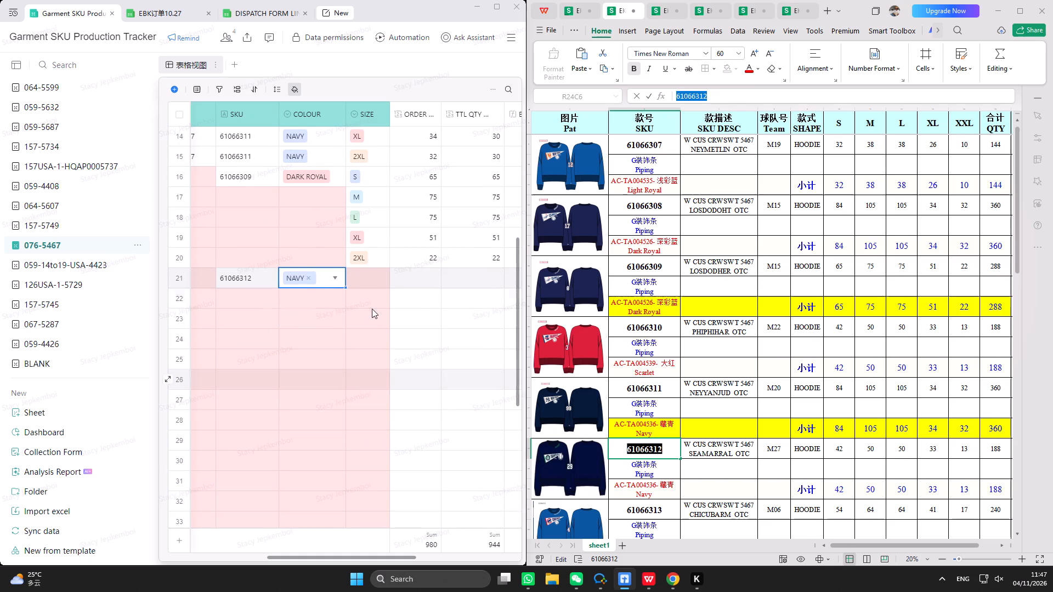
pyautogui.doubleClick(370, 275)
pyautogui.click(383, 402)
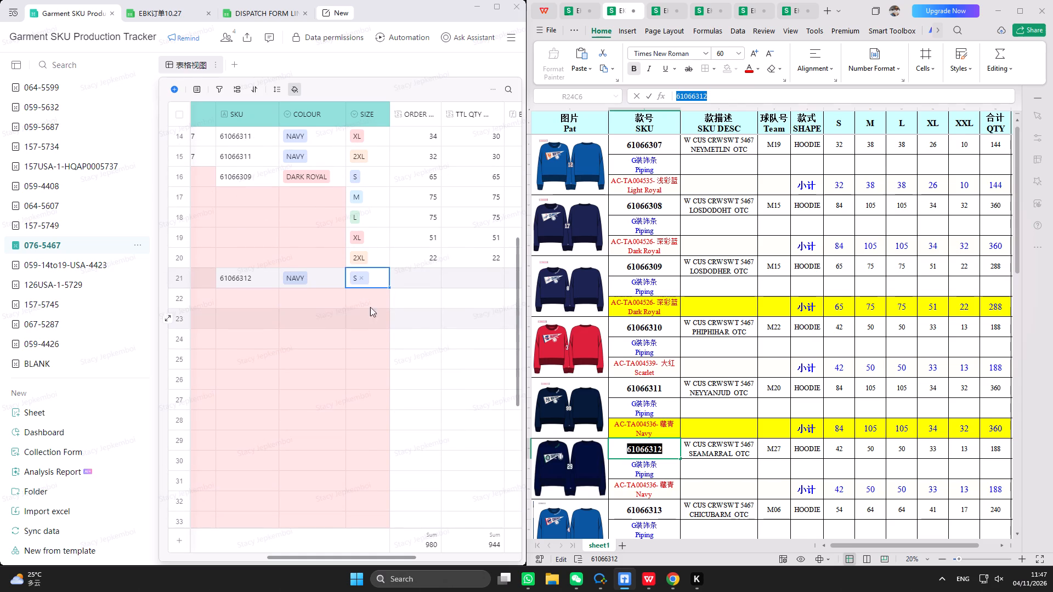
pyautogui.doubleClick(368, 299)
pyautogui.click(395, 412)
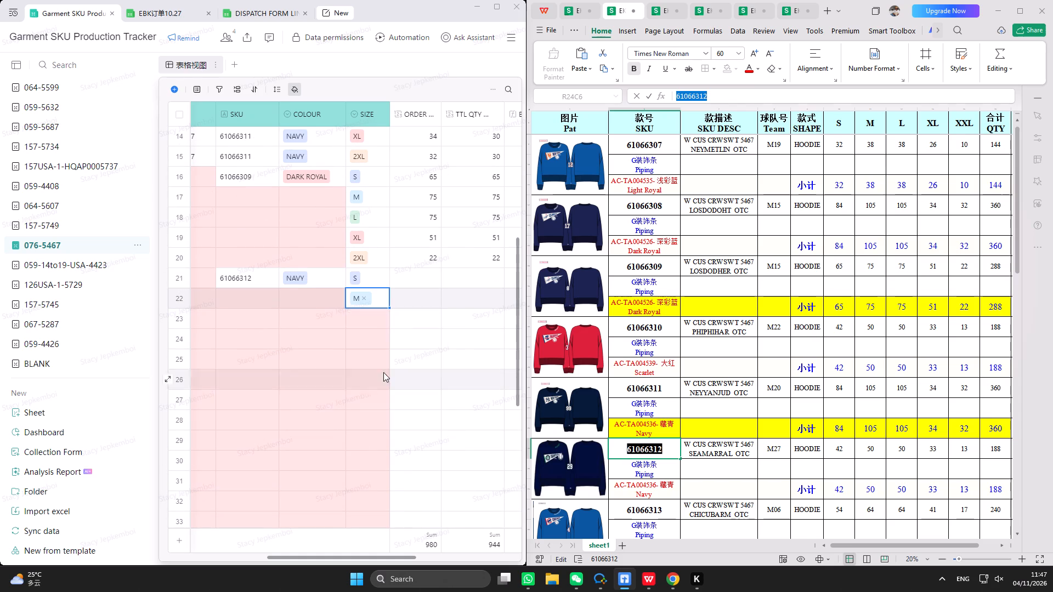
pyautogui.doubleClick(371, 319)
pyautogui.click(392, 412)
pyautogui.doubleClick(366, 343)
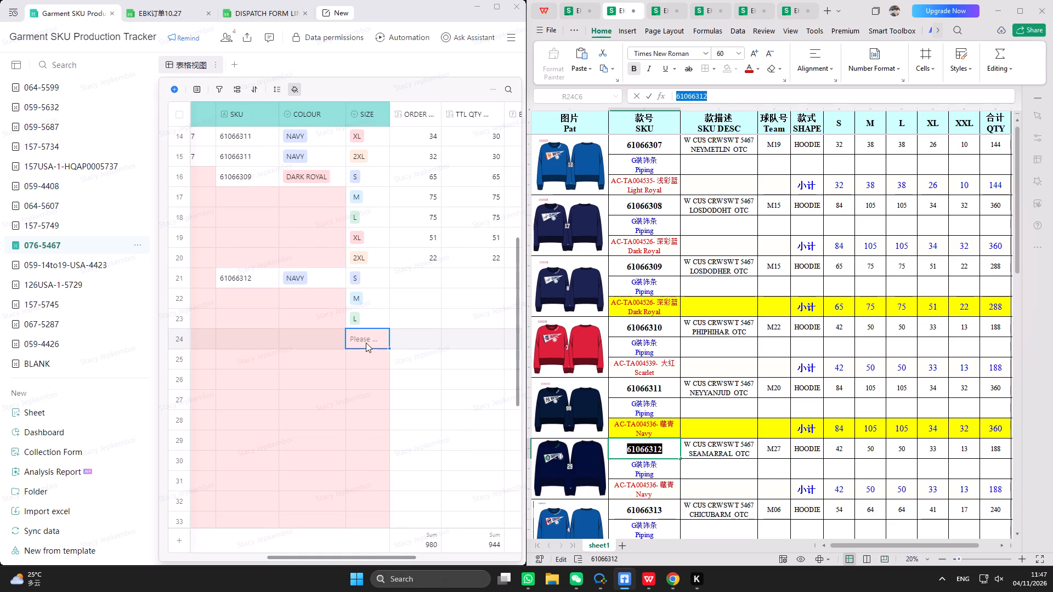
pyautogui.click(390, 416)
pyautogui.doubleClick(365, 358)
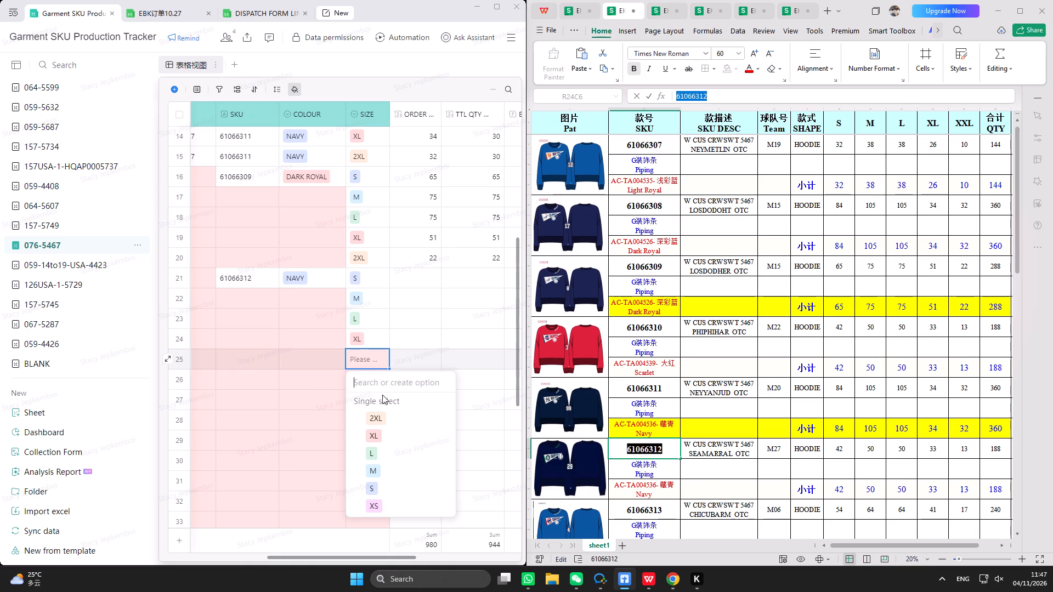
pyautogui.click(387, 413)
# Highlight the Navy subtotal row of SKU 61066312 in yellow in the WPS Office order workbook.
pyautogui.click(421, 284)
pyautogui.scroll(-2, 651, 448)
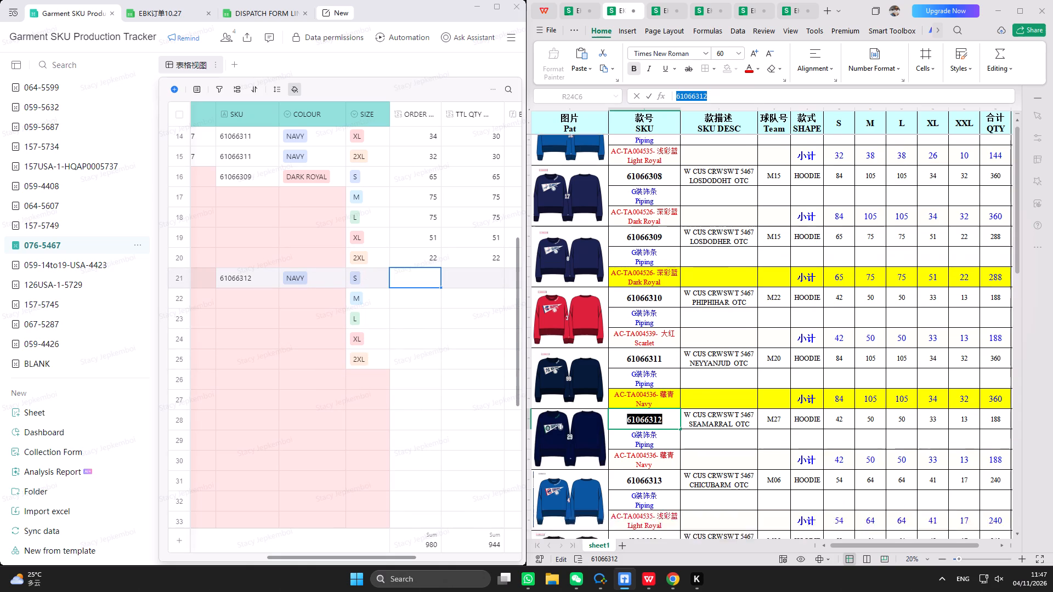
pyautogui.moveTo(656, 431); pyautogui.dragTo(1004, 428)
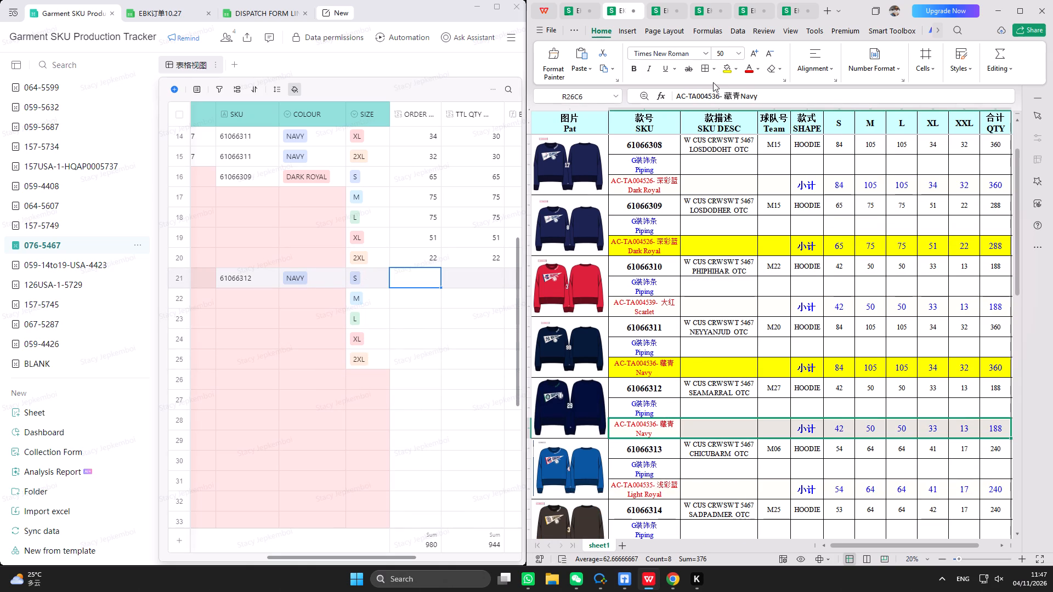
pyautogui.click(724, 69)
# Enter order quantities 42, 50, 50, 33 and 13 for SKU 61066312 in tracker rows 21 to 25.
pyautogui.moveTo(407, 304); pyautogui.dragTo(407, 298)
pyautogui.click(413, 275)
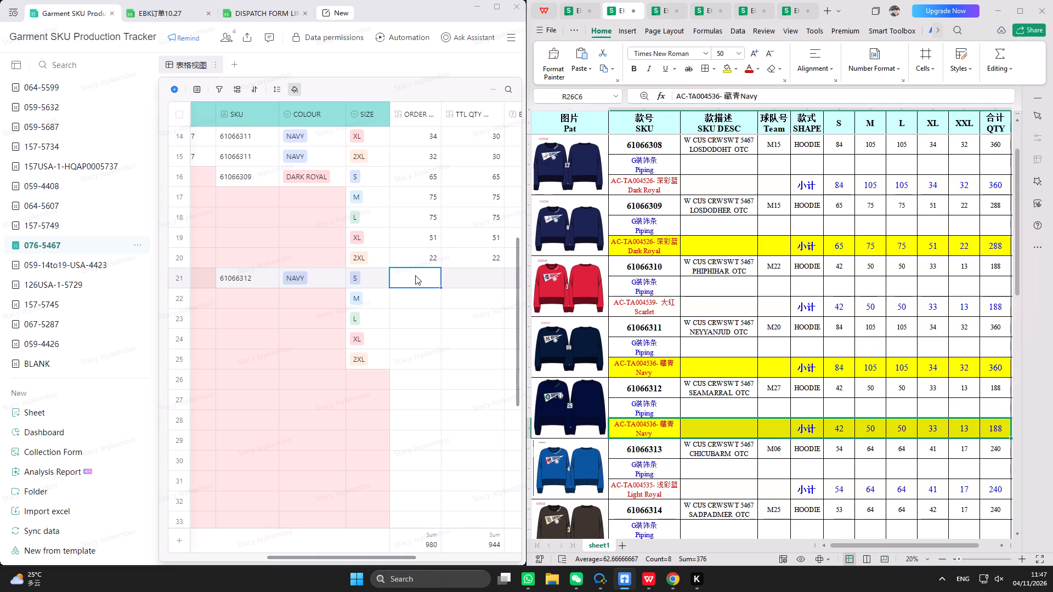
pyautogui.write('42')
pyautogui.press('Return')
pyautogui.write('50')
pyautogui.press('Return')
pyautogui.write('50')
pyautogui.press('Return')
pyautogui.write('33')
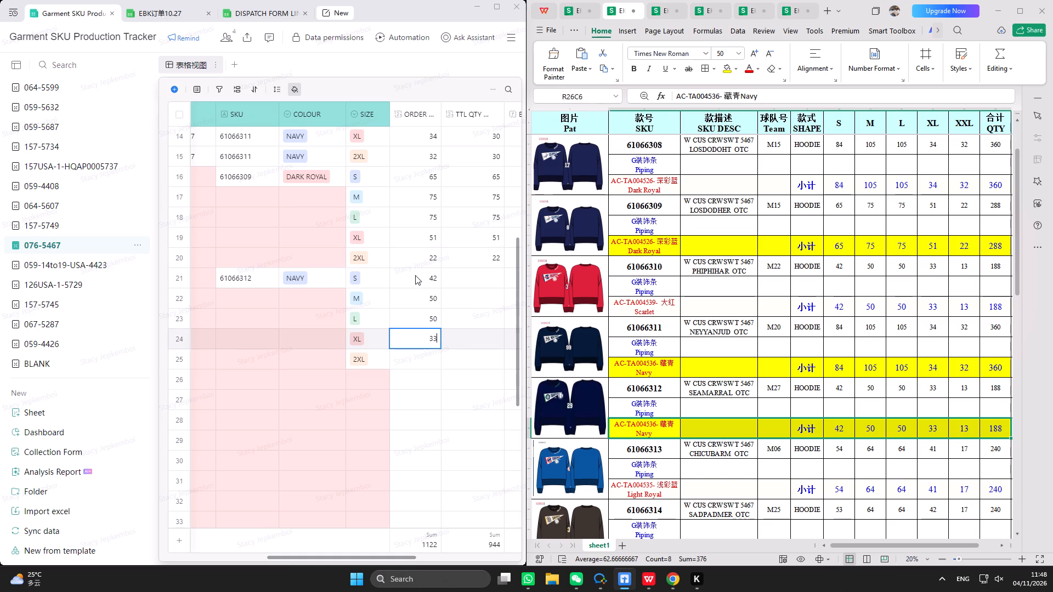
pyautogui.press('Return')
pyautogui.write('13')
pyautogui.press('Return')
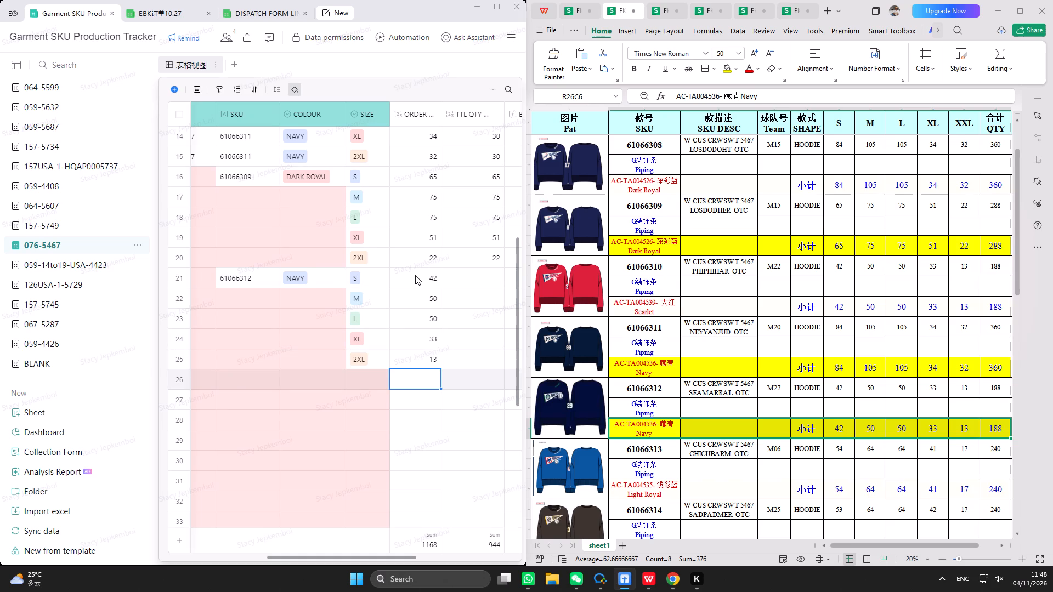
# Enter TTL QTY values 42, 50, 50, 33 and 13 for SKU 61066312 in rows 21 to 25.
pyautogui.click(491, 272)
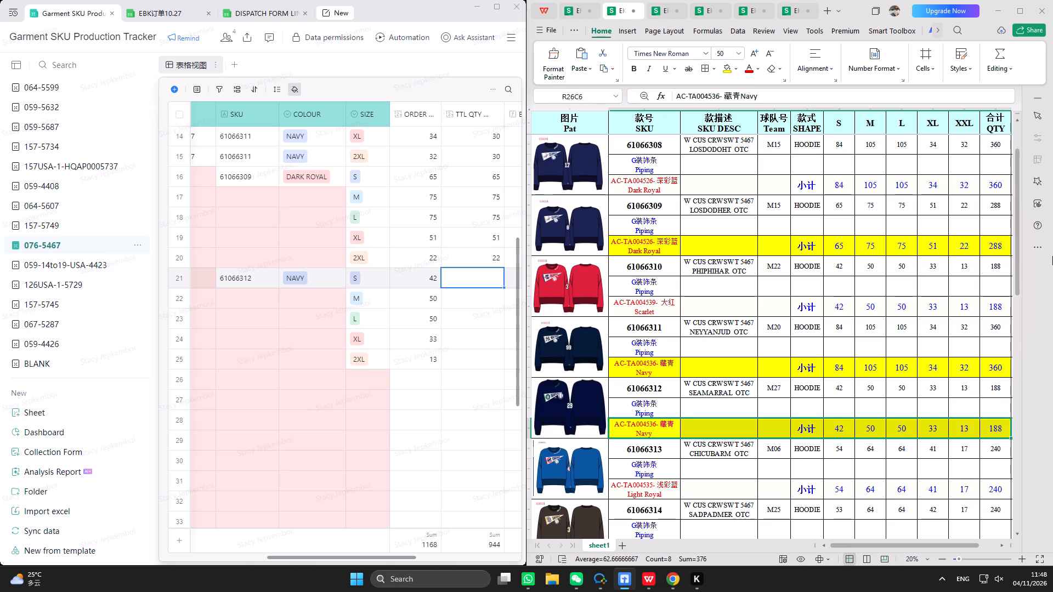
pyautogui.write('42')
pyautogui.press('Return')
pyautogui.write('50')
pyautogui.press('Return')
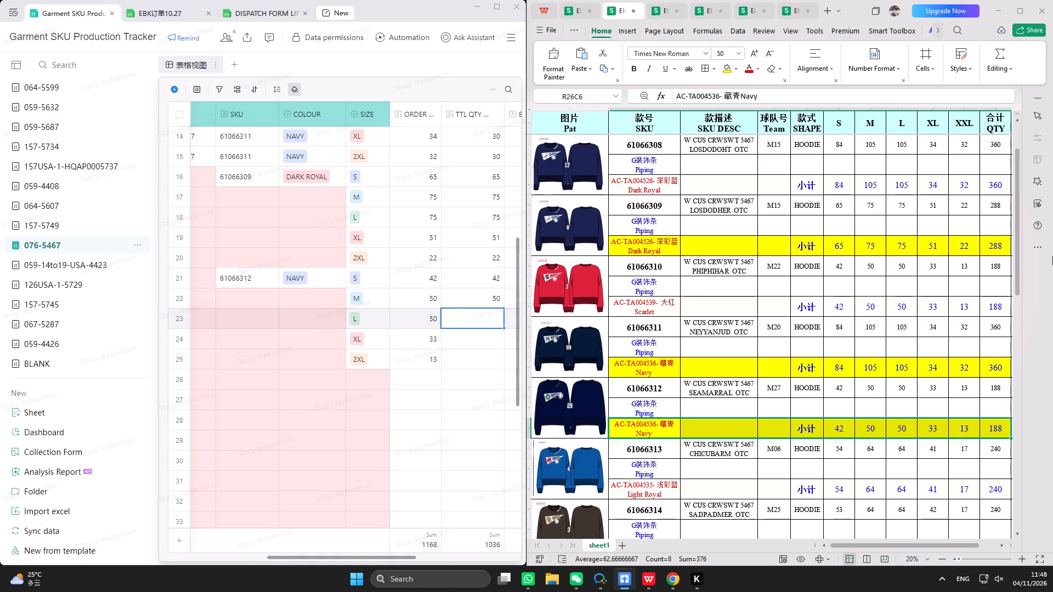
pyautogui.write('50')
pyautogui.press('Return')
pyautogui.write('33')
pyautogui.press('Return')
pyautogui.write('13')
pyautogui.press('Return')
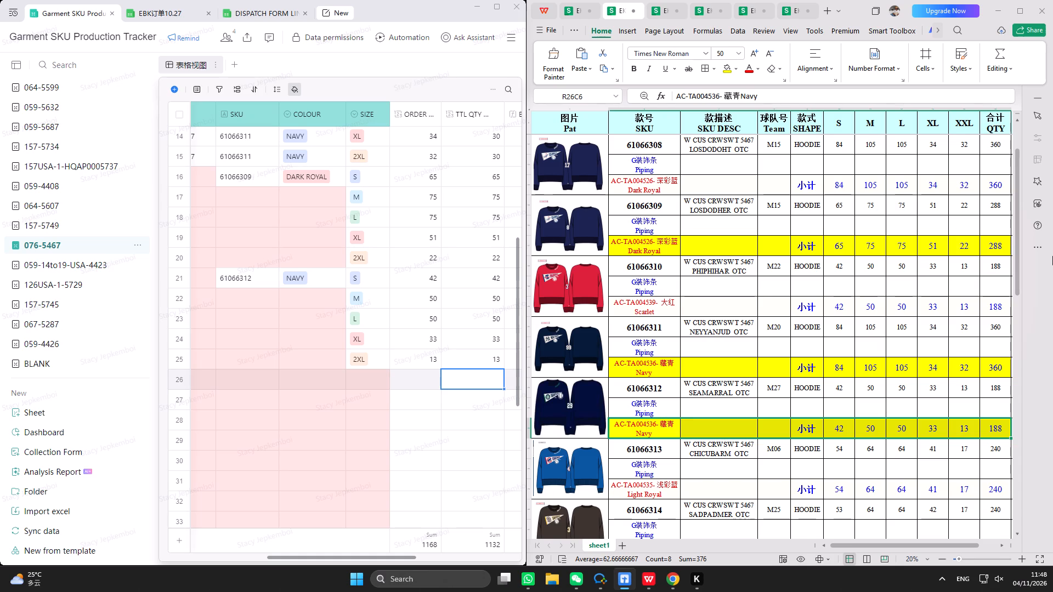
# Maximize the tracker window and fill SKU 61066309 and colour DARK ROYAL down from row 16 through row 20.
pyautogui.click(498, 7)
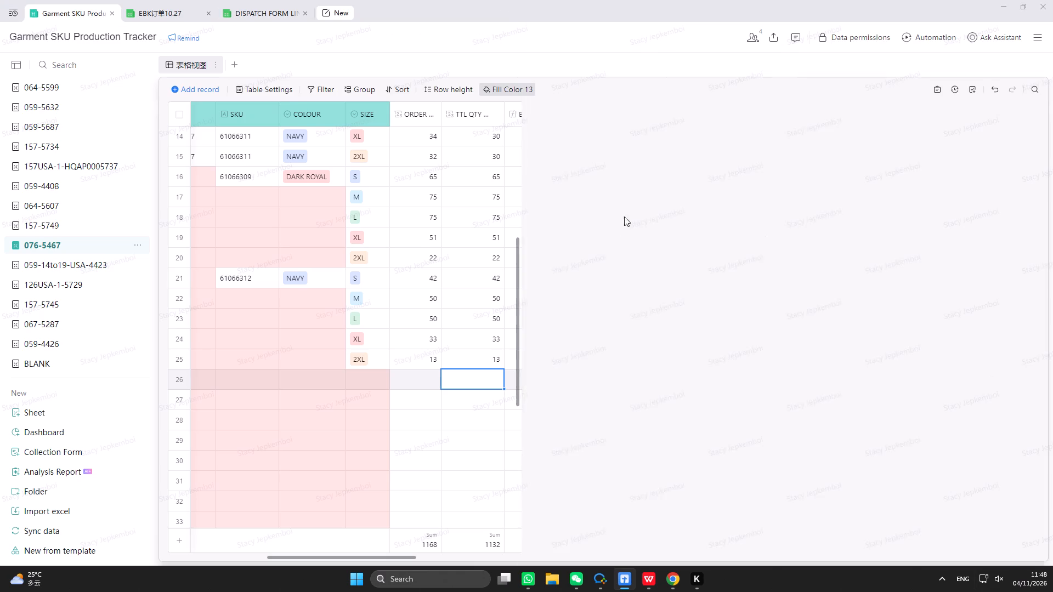
pyautogui.scroll(3, 644, 375)
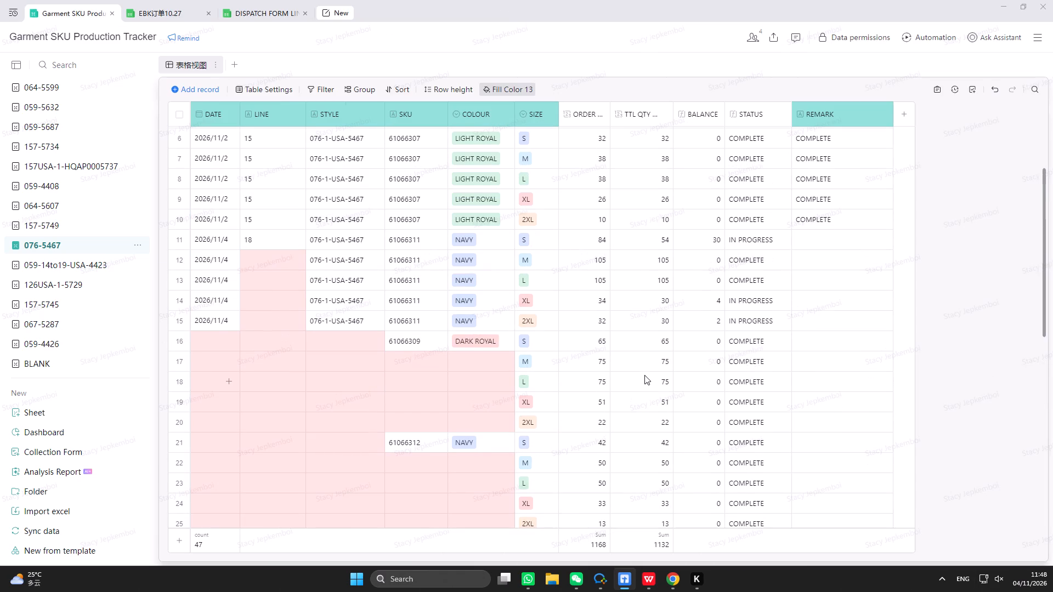
pyautogui.click(435, 350)
pyautogui.moveTo(448, 350); pyautogui.dragTo(438, 418)
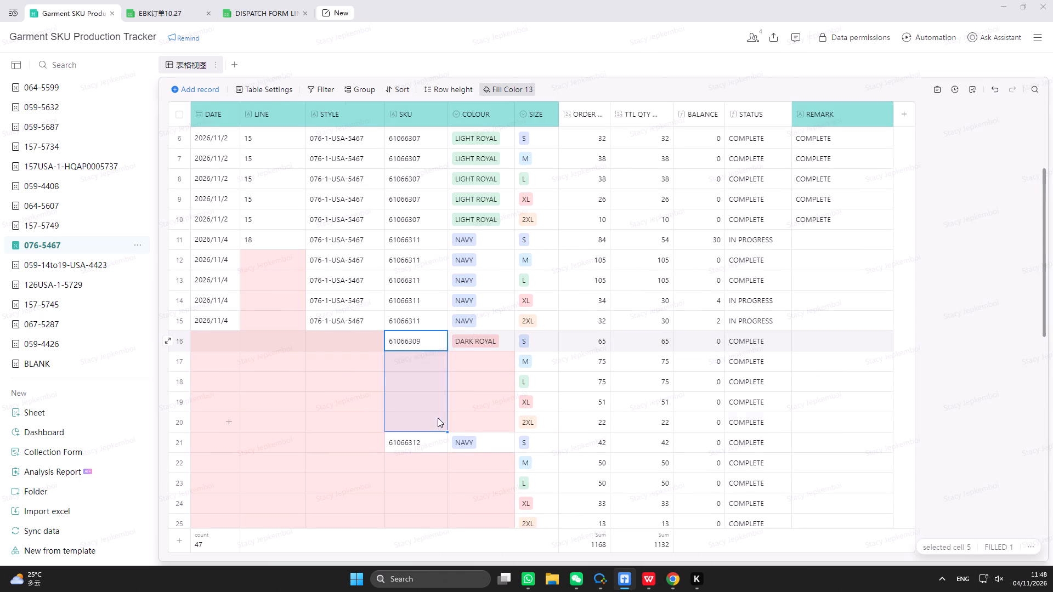
pyautogui.click(480, 348)
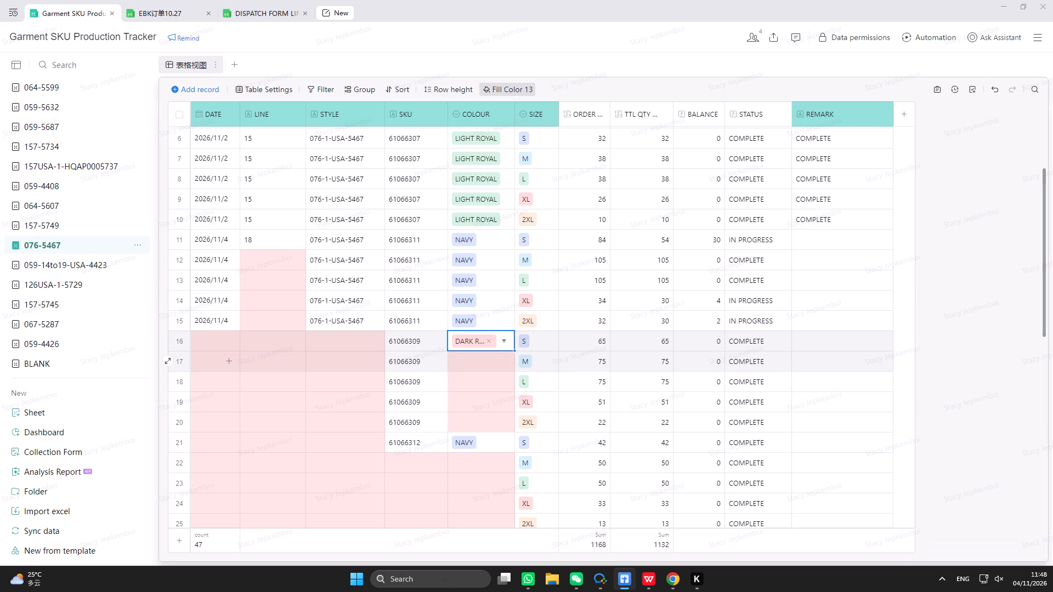
pyautogui.moveTo(514, 351); pyautogui.dragTo(504, 424)
# Fill colour NAVY and SKU 61066312 down from row 21 through row 25.
pyautogui.scroll(-2, 499, 419)
pyautogui.click(483, 335)
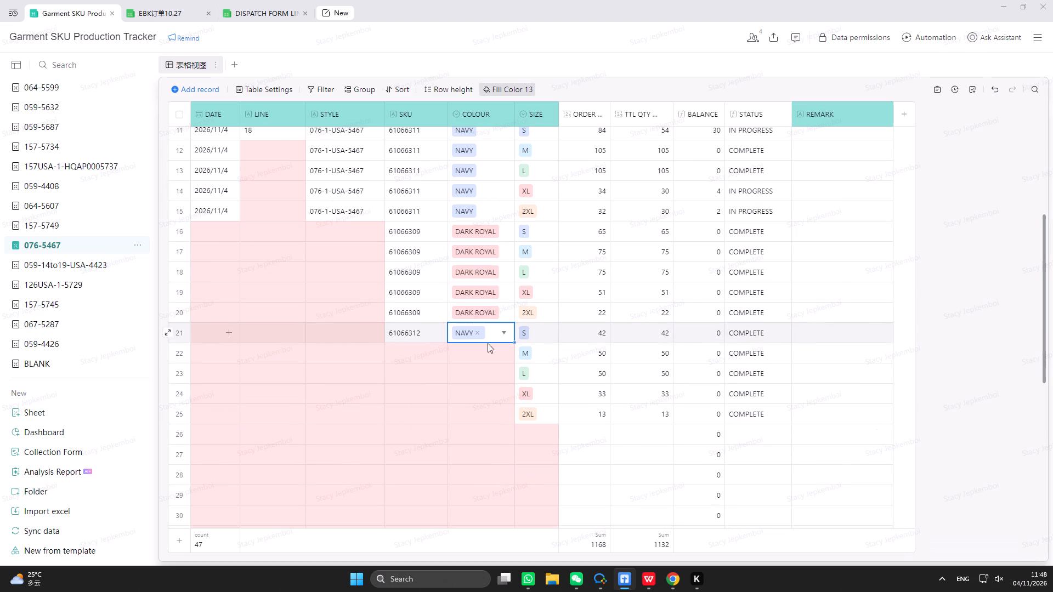
pyautogui.moveTo(514, 342); pyautogui.dragTo(502, 407)
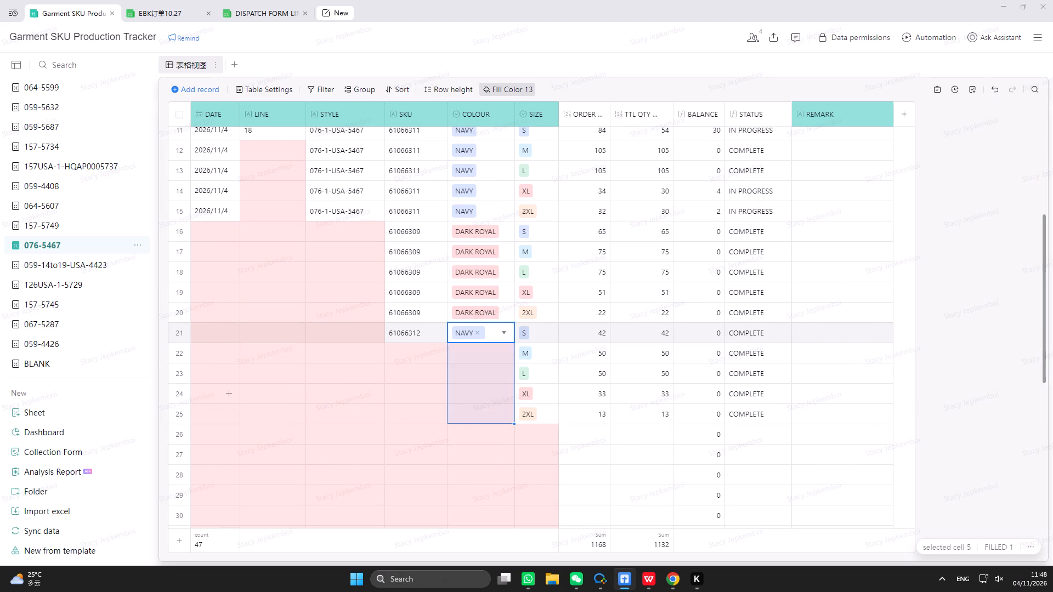
pyautogui.click(421, 339)
pyautogui.moveTo(446, 344); pyautogui.dragTo(440, 412)
# Fill the style 076-1-USA-5467 down from row 15 through row 25.
pyautogui.click(359, 214)
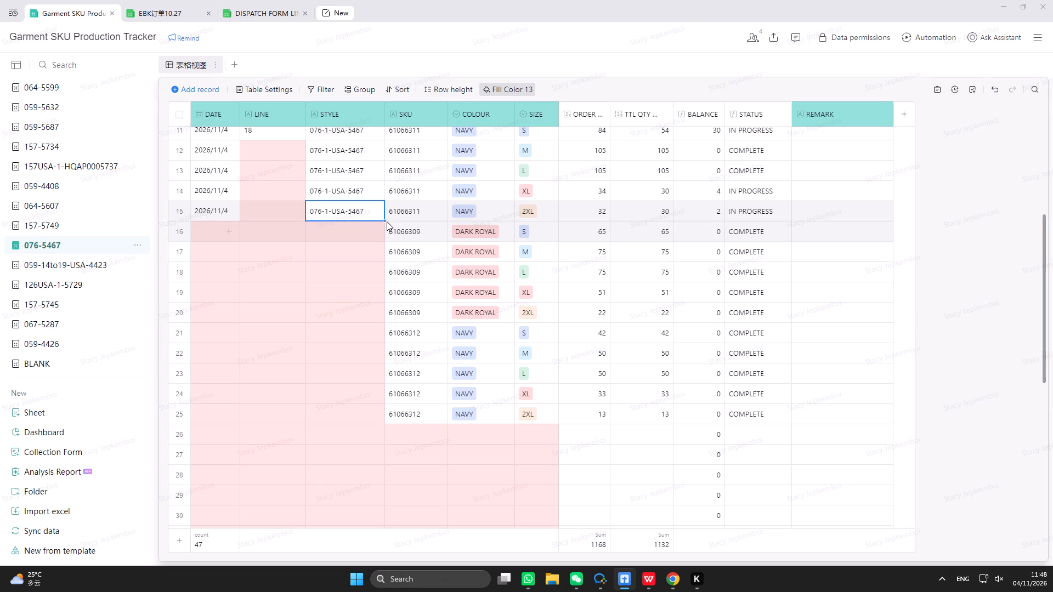
pyautogui.click(387, 221)
pyautogui.click(363, 212)
pyautogui.moveTo(384, 220); pyautogui.dragTo(378, 406)
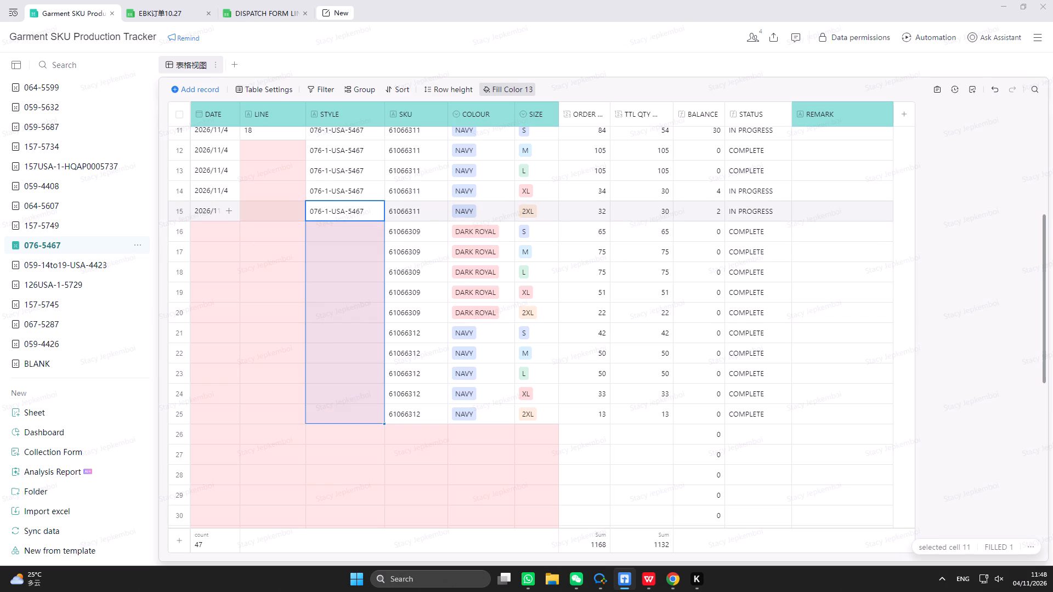
pyautogui.moveTo(378, 406); pyautogui.dragTo(380, 408)
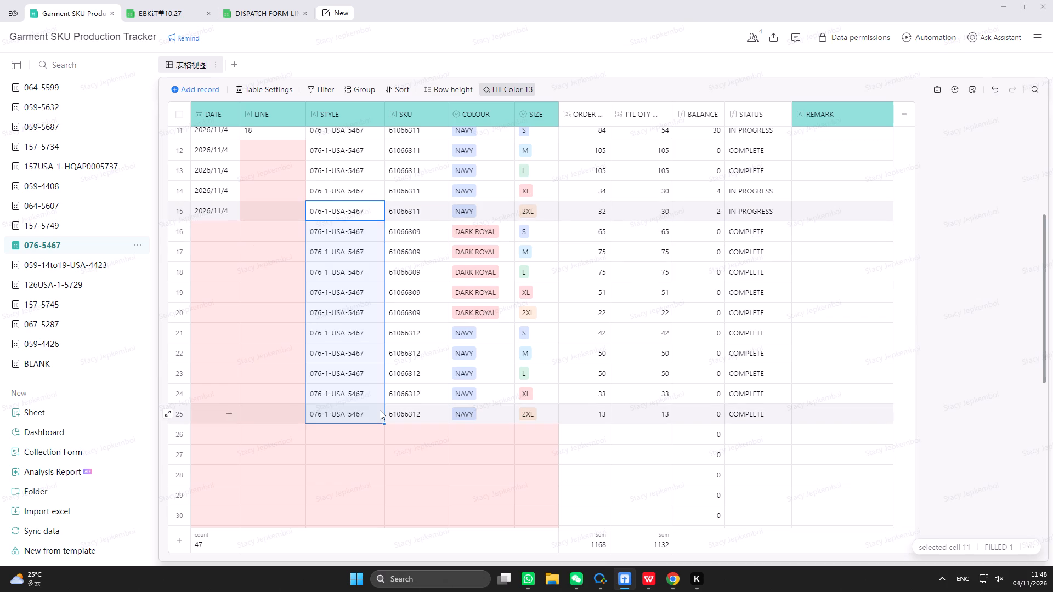
# Fill line number 18 down from row 11 through row 25.
pyautogui.scroll(1, 310, 219)
pyautogui.click(291, 187)
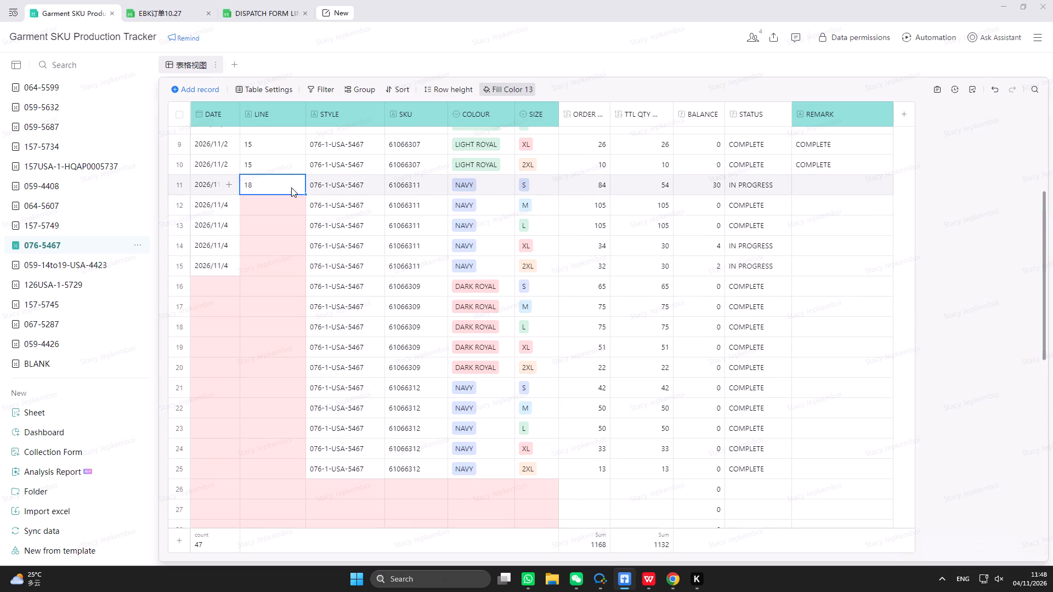
pyautogui.moveTo(307, 195); pyautogui.dragTo(297, 460)
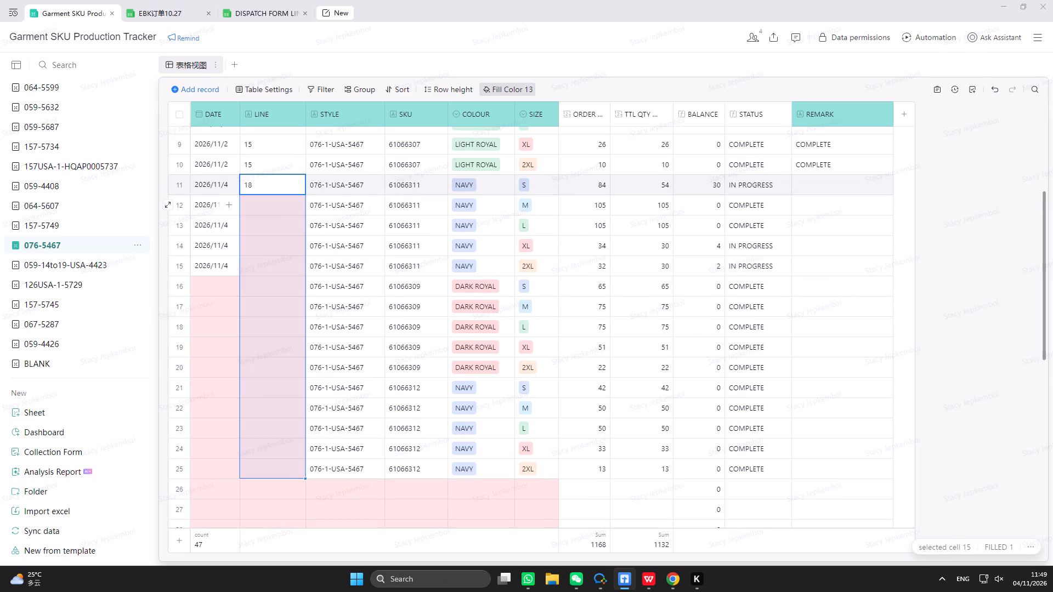
# Fill the date 2026/11/4 down from row 15 through row 25.
pyautogui.click(208, 265)
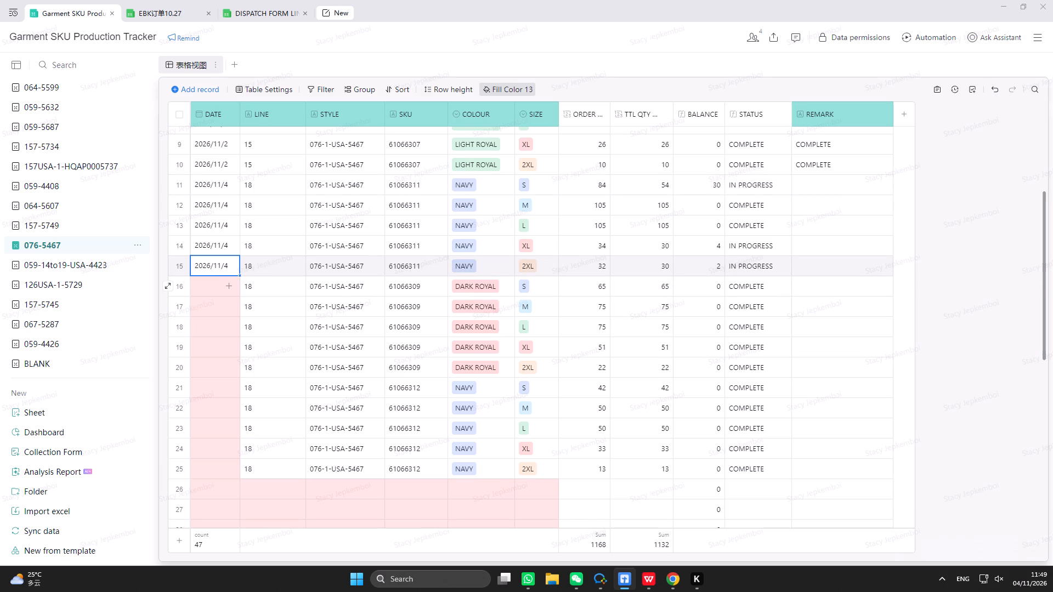
pyautogui.moveTo(240, 276); pyautogui.dragTo(228, 465)
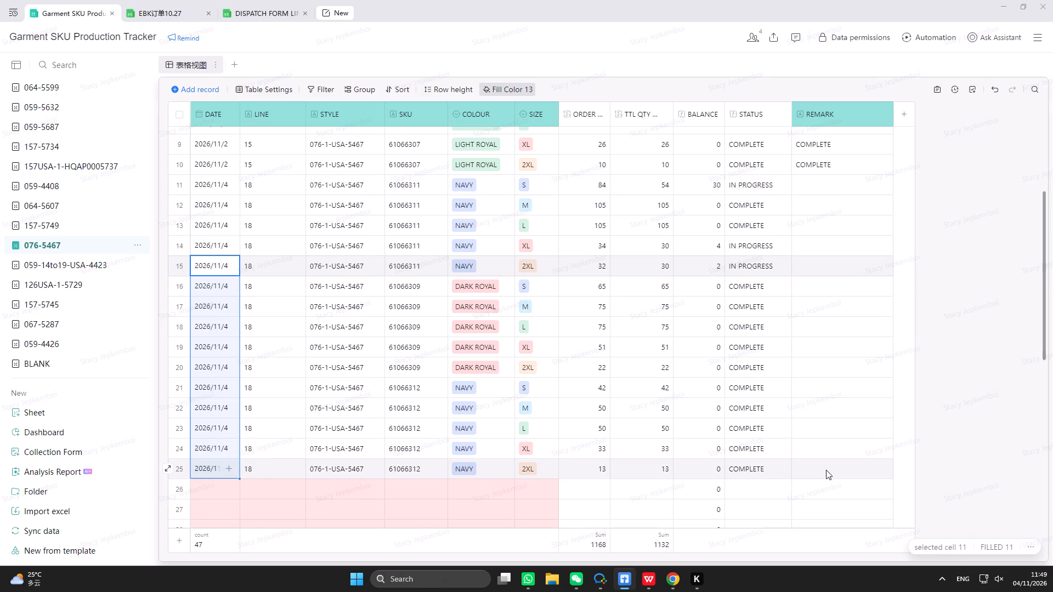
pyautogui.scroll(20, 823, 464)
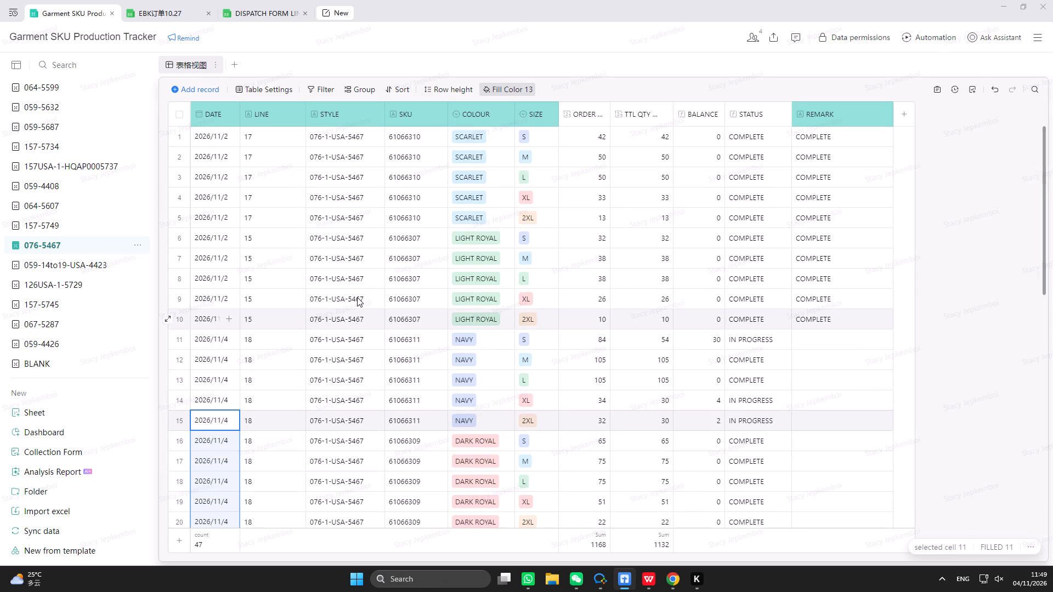
# Switch to the EBK订单10.27 workbook and reset the filter on the EB PO column of the planning sheet.
pyautogui.click(829, 486)
pyautogui.scroll(8, 334, 307)
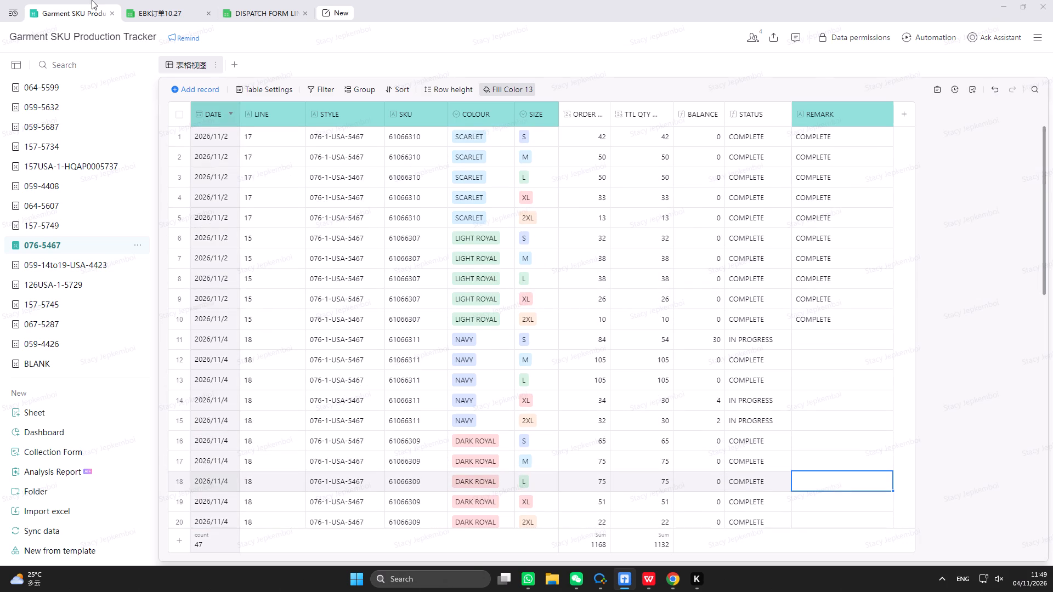
pyautogui.click(144, 15)
pyautogui.scroll(7, 361, 235)
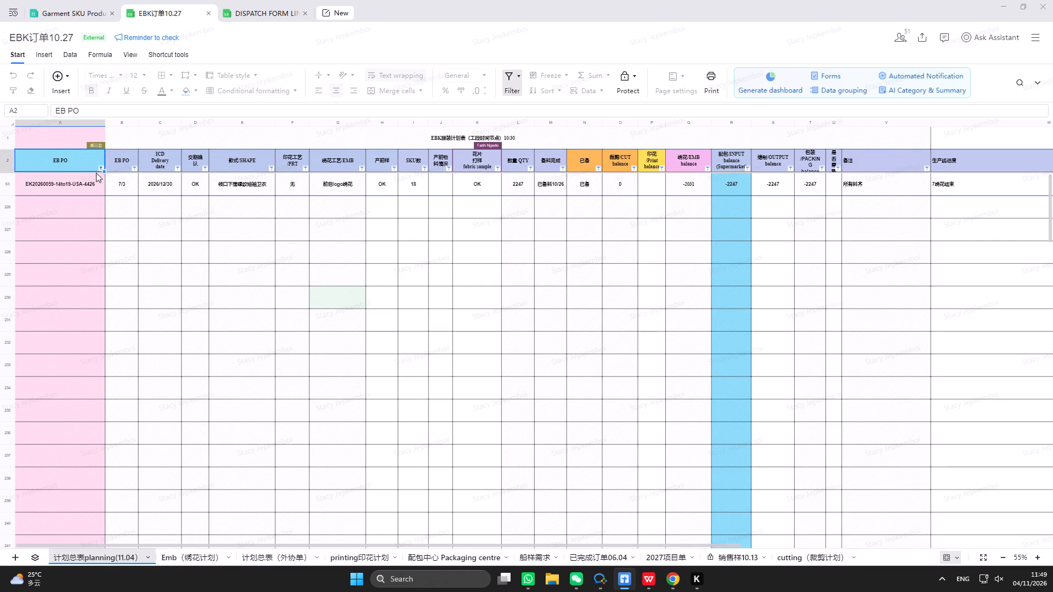
pyautogui.click(100, 169)
pyautogui.click(179, 479)
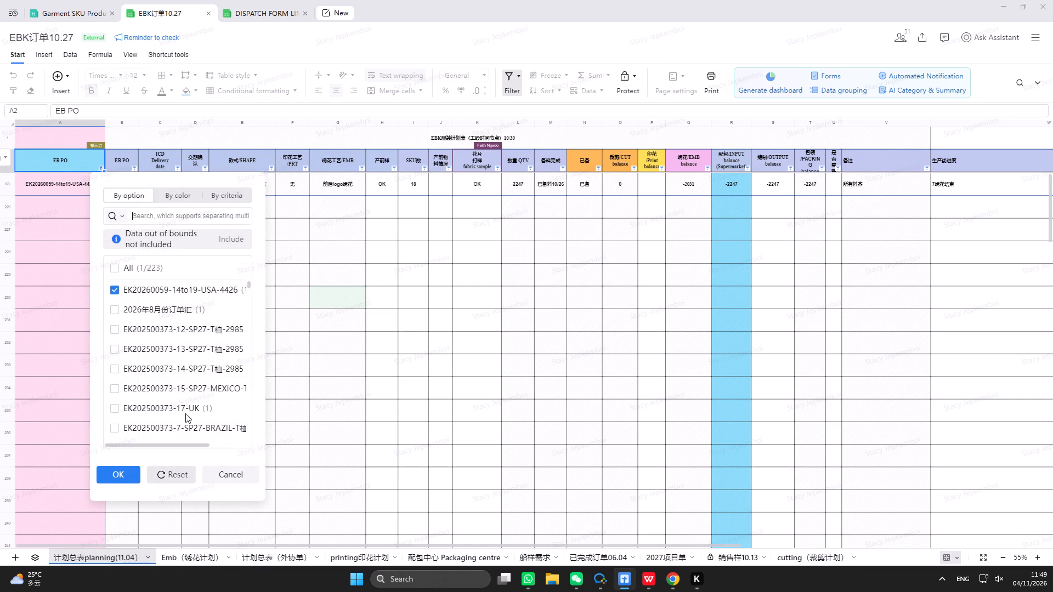
# Switch to the DISPATCH FORM LINE WISE workbook and review the group outputs on the 11.4 sheet.
pyautogui.click(268, 9)
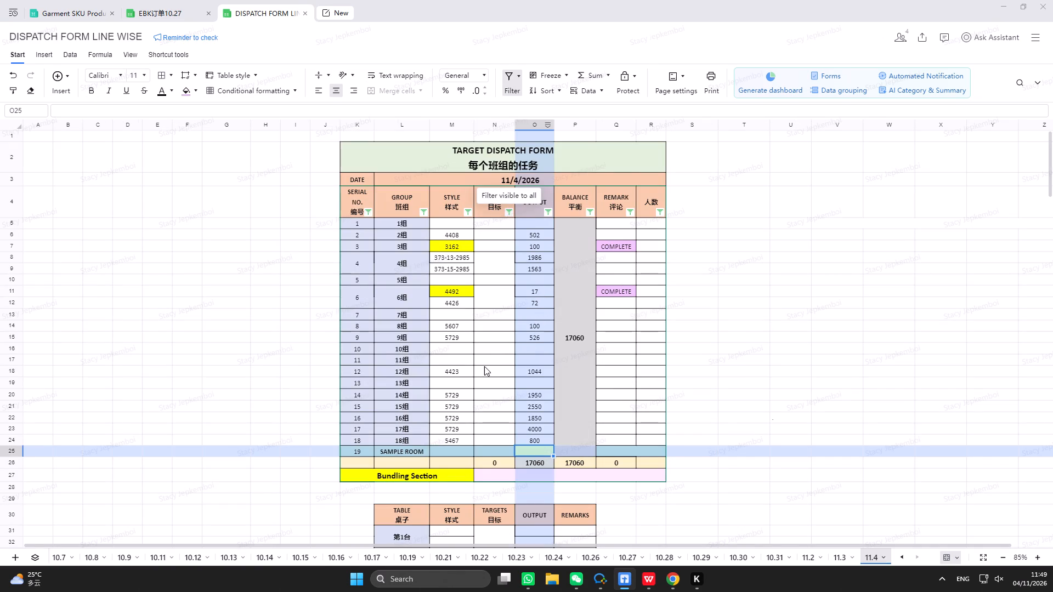
pyautogui.click(777, 446)
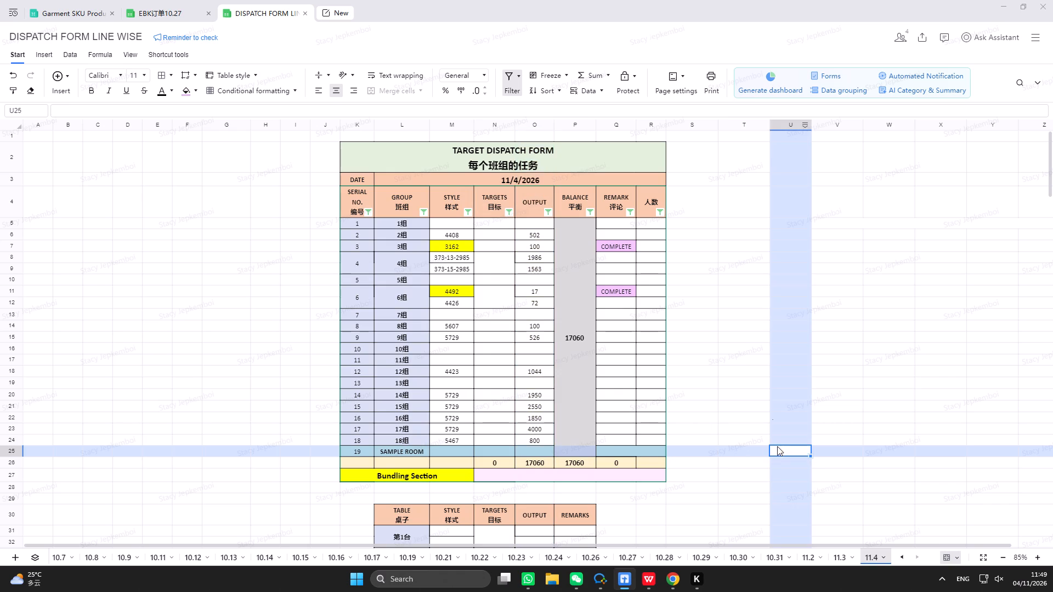
pyautogui.scroll(20, 661, 355)
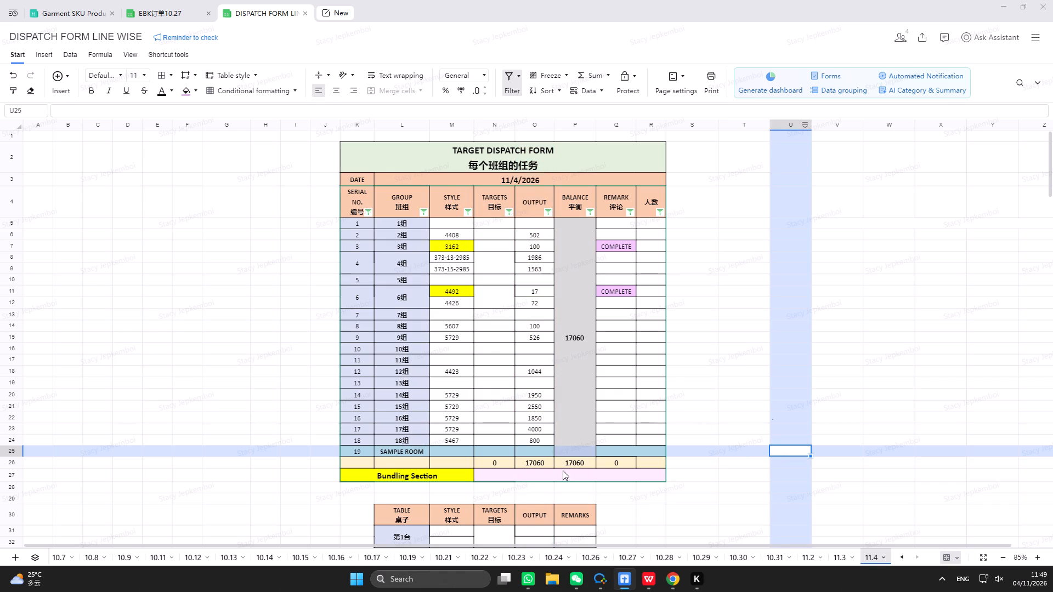
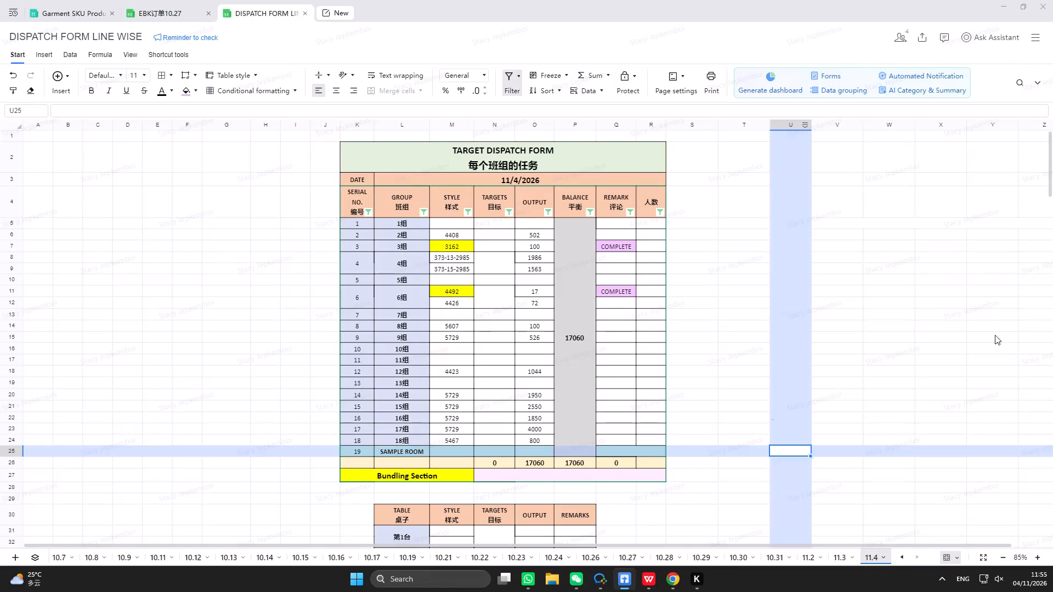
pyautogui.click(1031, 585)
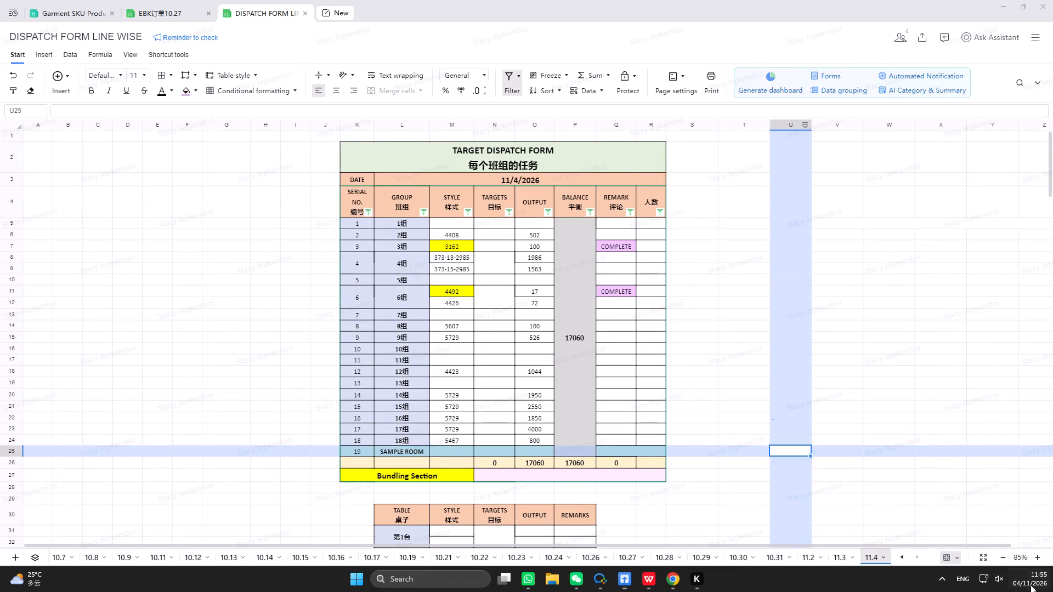
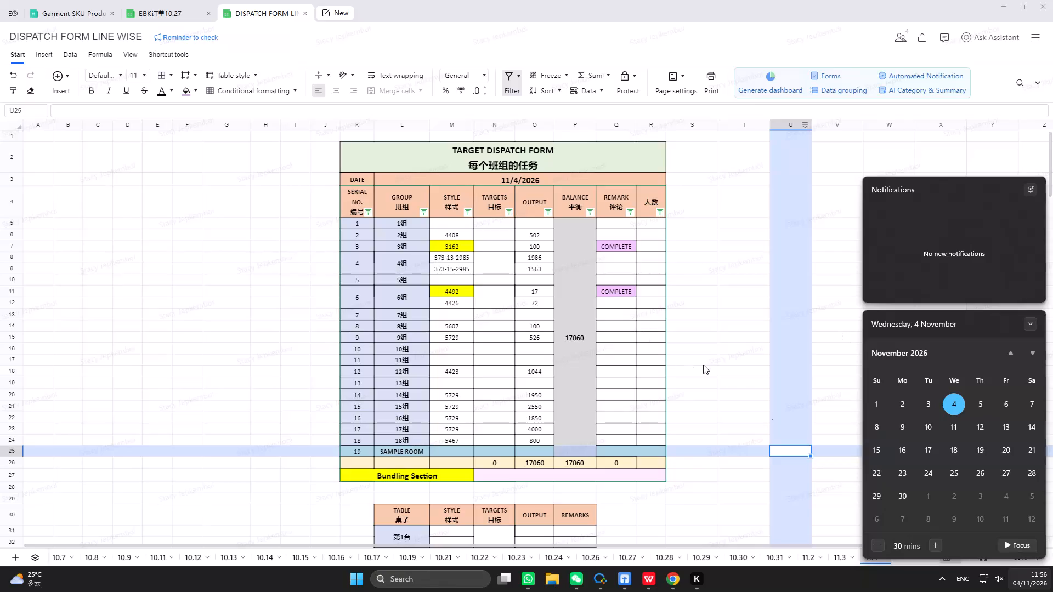
# Dismiss the calendar overlay and inspect the output formula for group 2, style 4408, on the 11.4 dispatch sheet.
pyautogui.click(703, 365)
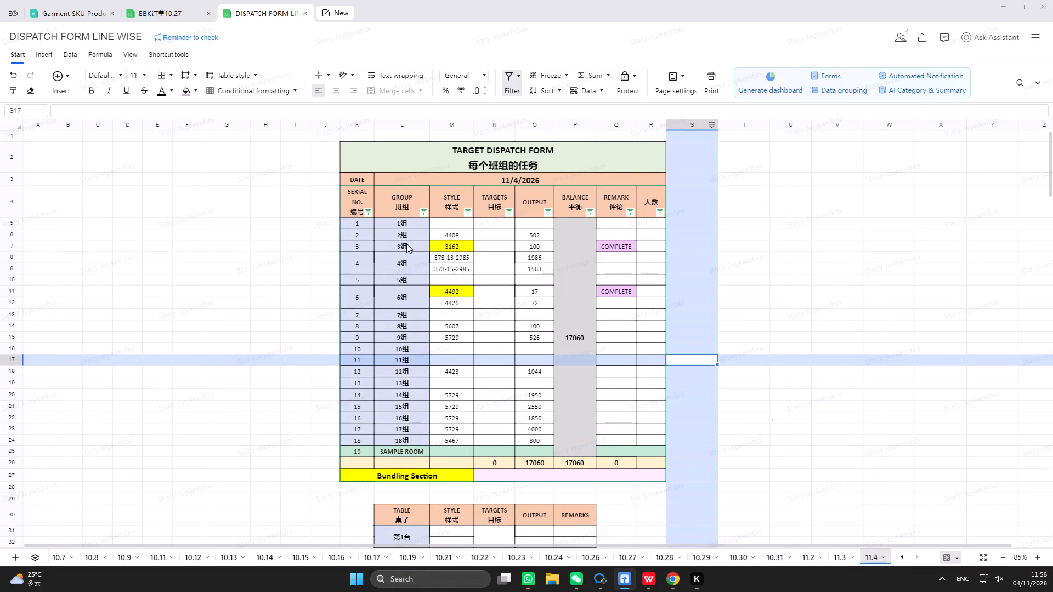
pyautogui.click(543, 237)
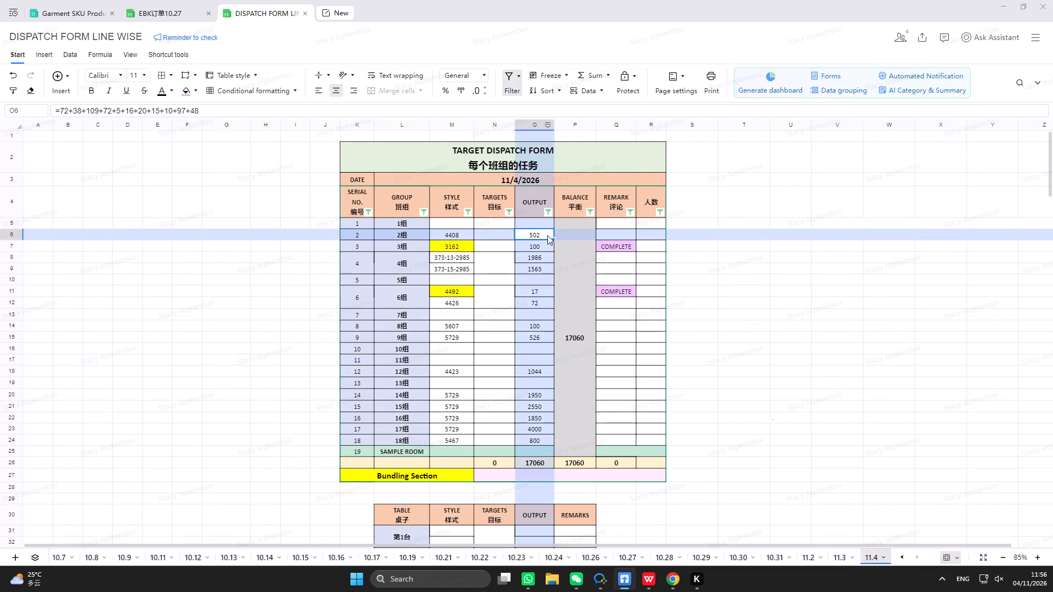
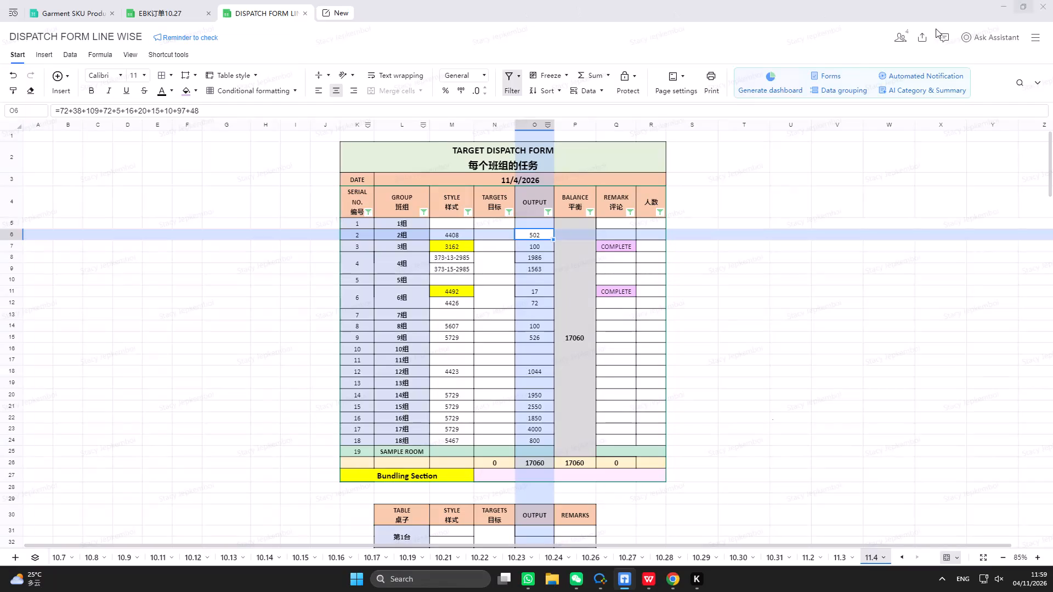
# Minimise the dispatch form window and switch to the style 5467 order workbook in WPS Office.
pyautogui.click(1005, 9)
pyautogui.click(1020, 13)
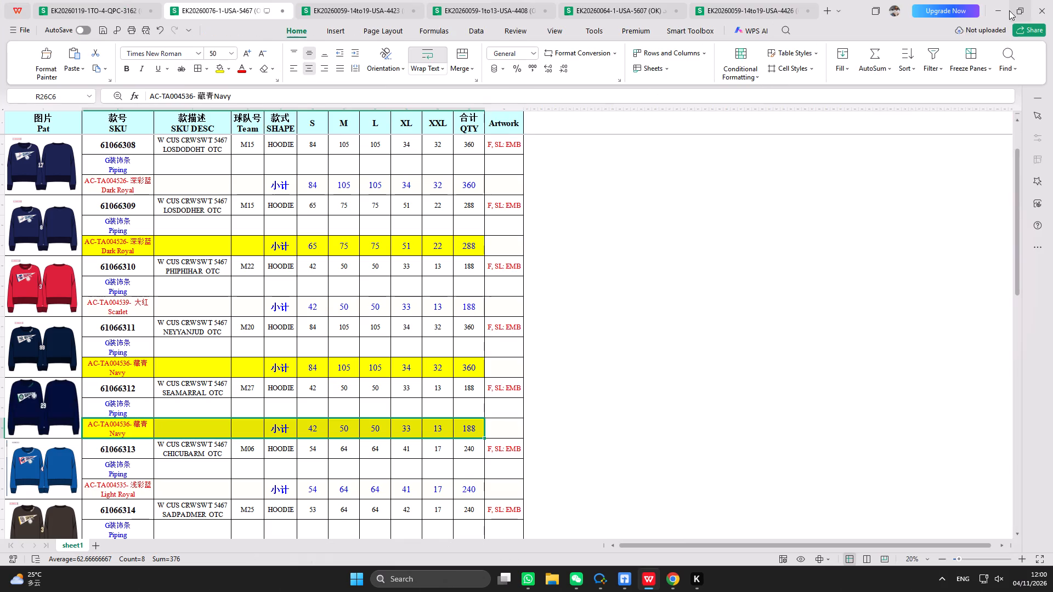